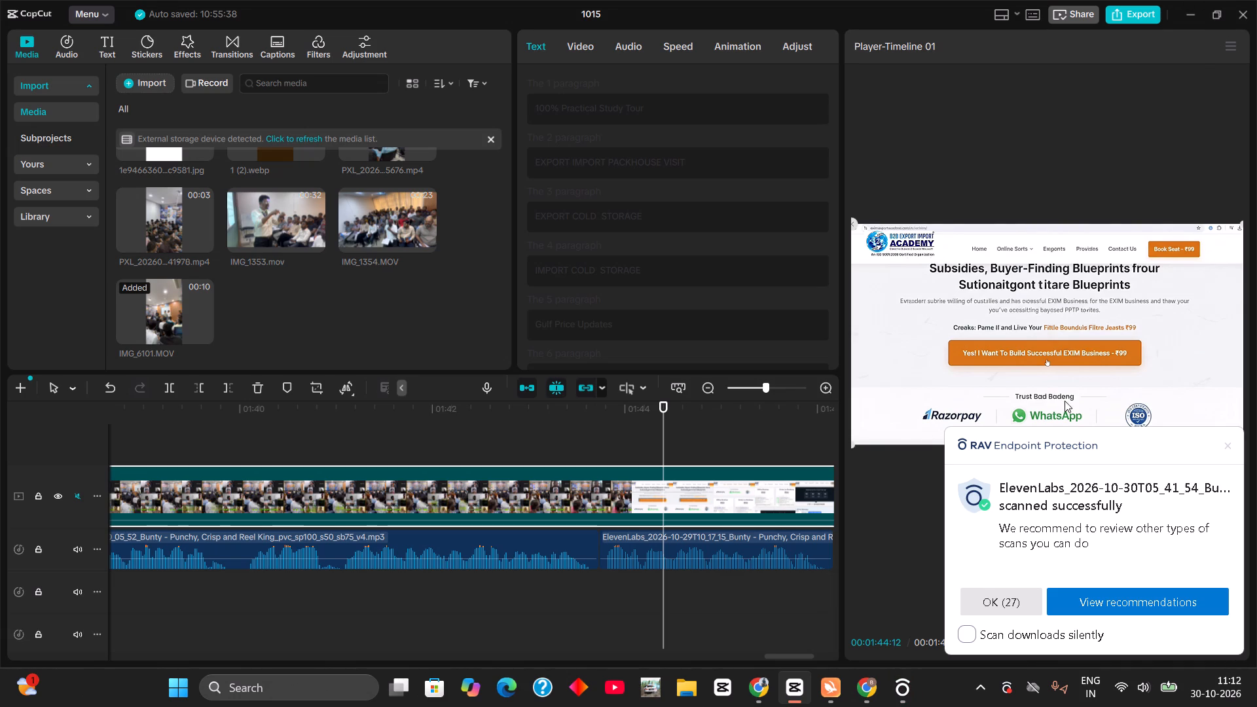
{"action": "left_click", "coordinate": [1013, 600]}
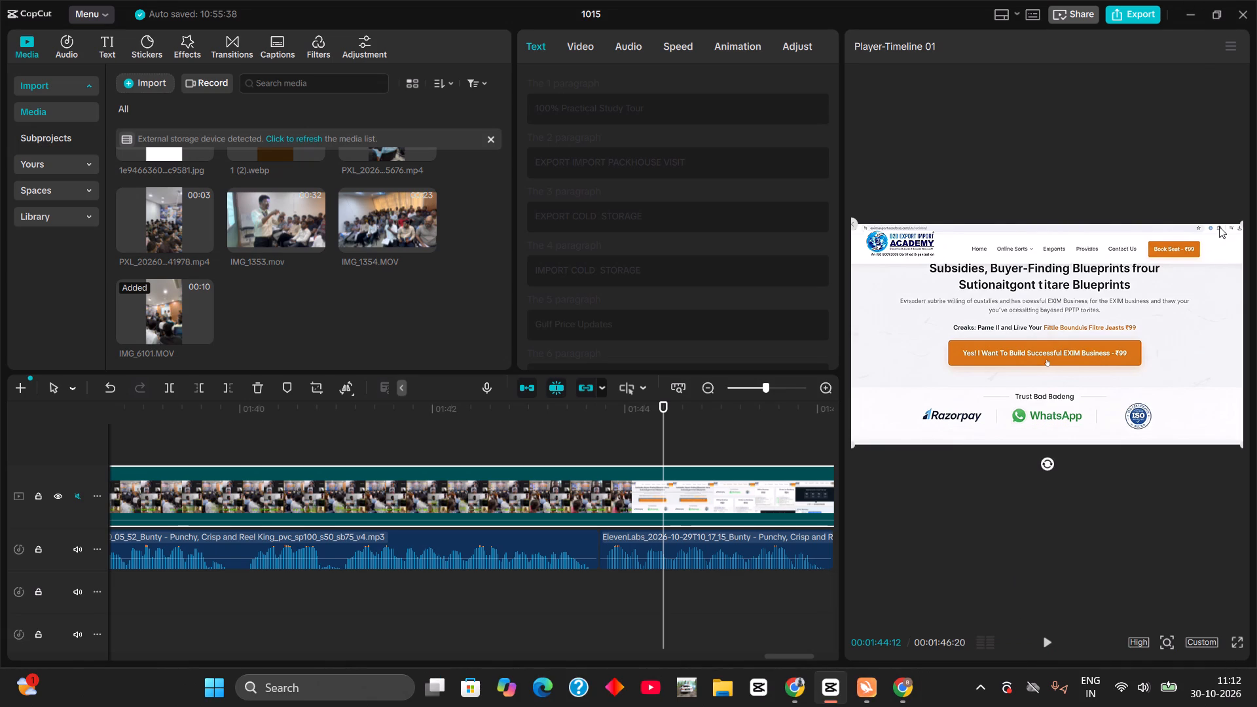
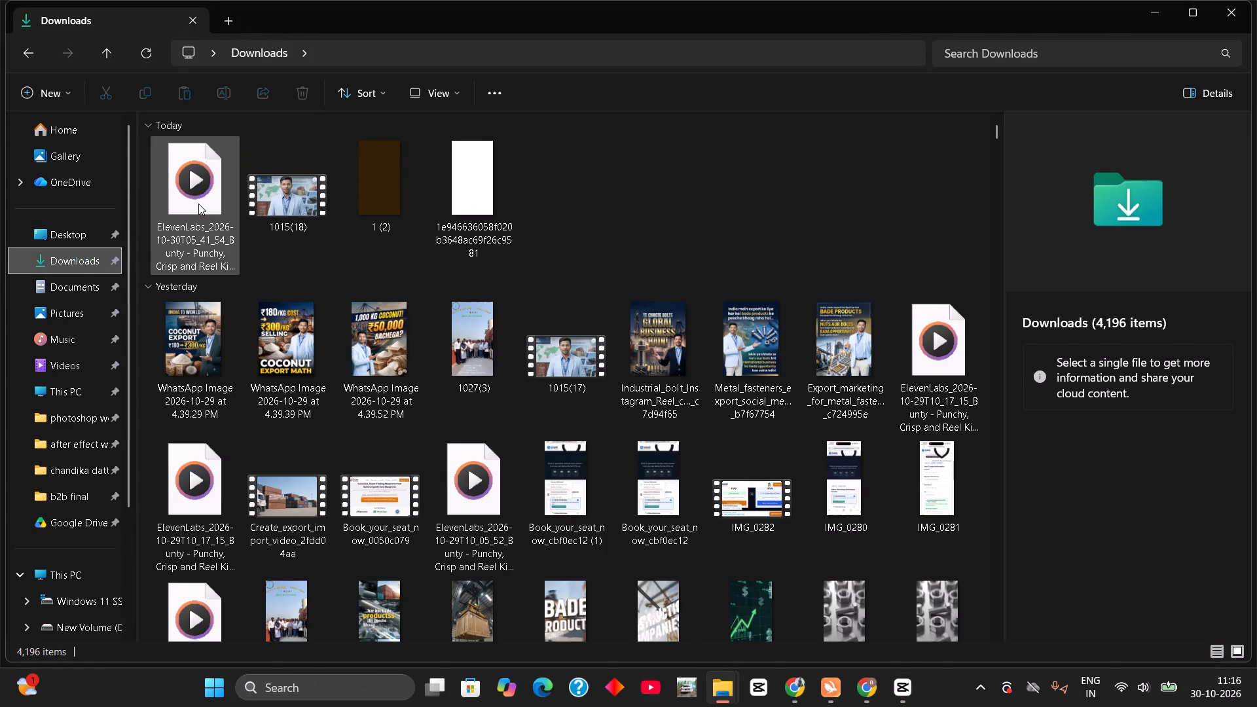
Bring the newest ElevenLabs Bunty voiceover from the Downloads folder into the CapCut project's timeline.
{"action": "left_click", "coordinate": [198, 204]}
{"action": "left_click_drag", "start_coordinate": [184, 187], "coordinate": [904, 694]}
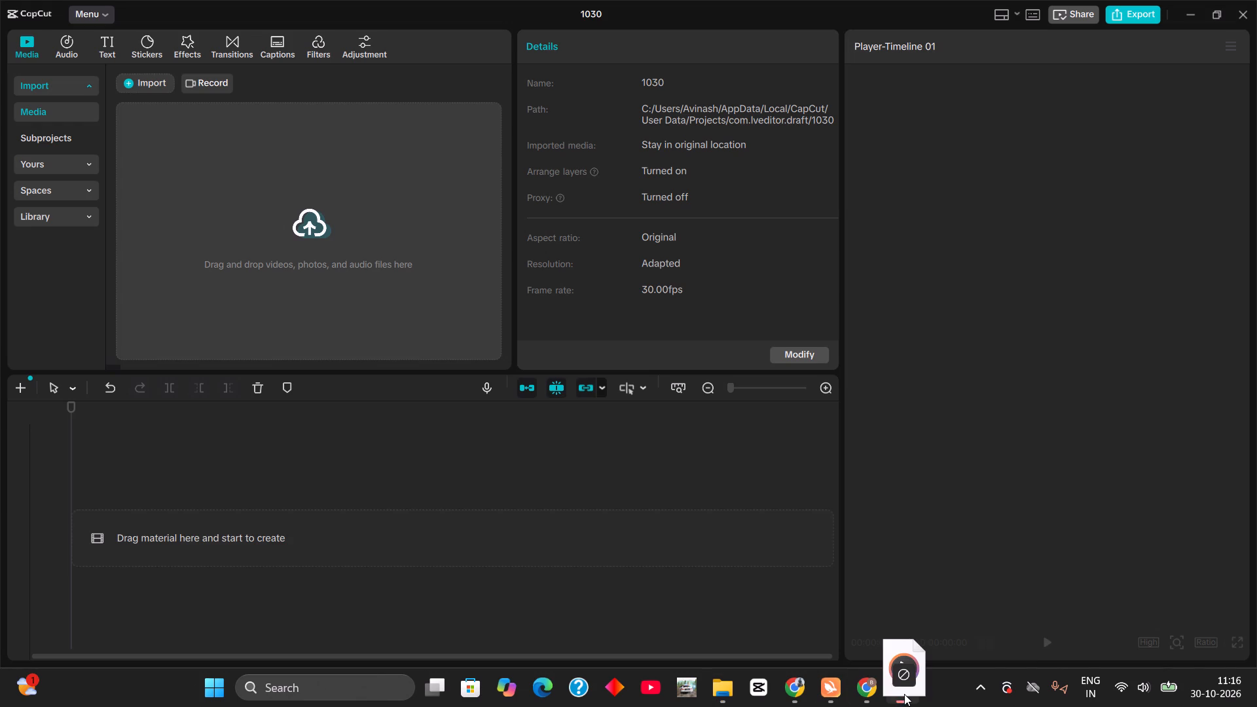
{"action": "left_click_drag", "start_coordinate": [904, 694], "coordinate": [159, 551]}
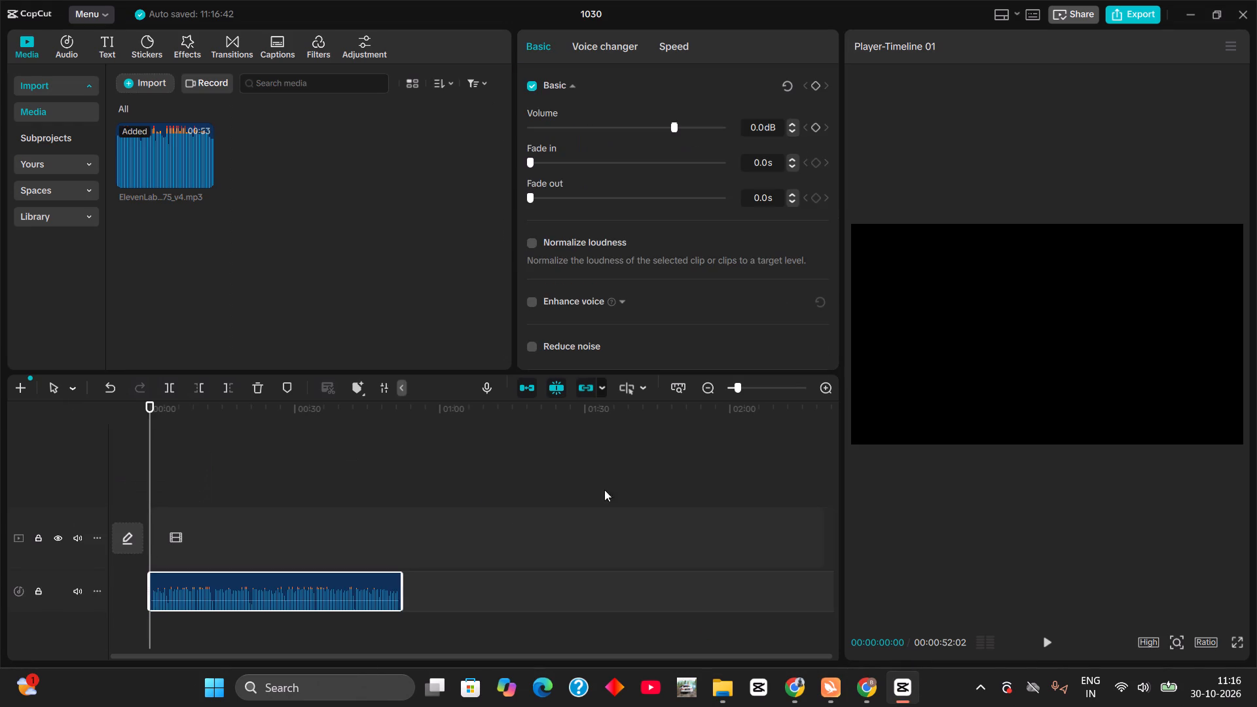
Split the voiceover at 00:00:00:02, delete the short silent opening piece, and move the remaining audio to the timeline's start.
{"action": "left_click", "coordinate": [752, 388]}
{"action": "left_click", "coordinate": [761, 386]}
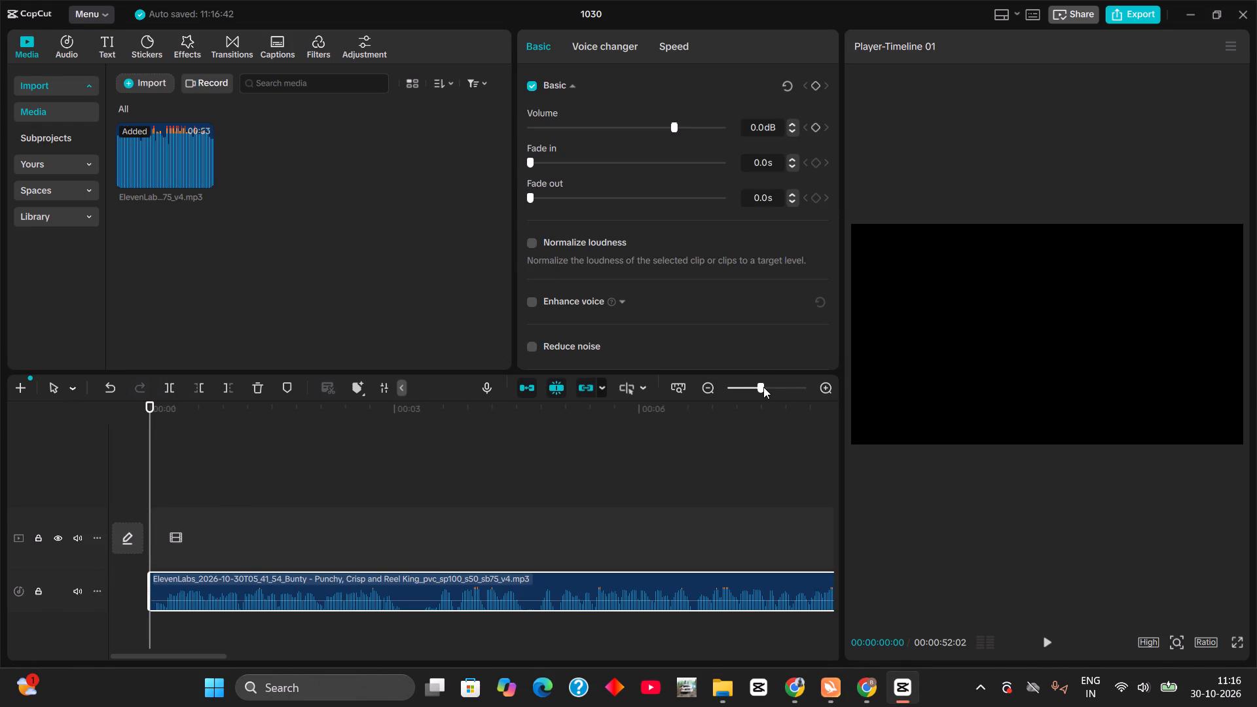
{"action": "left_click", "coordinate": [763, 387]}
{"action": "left_click", "coordinate": [767, 388]}
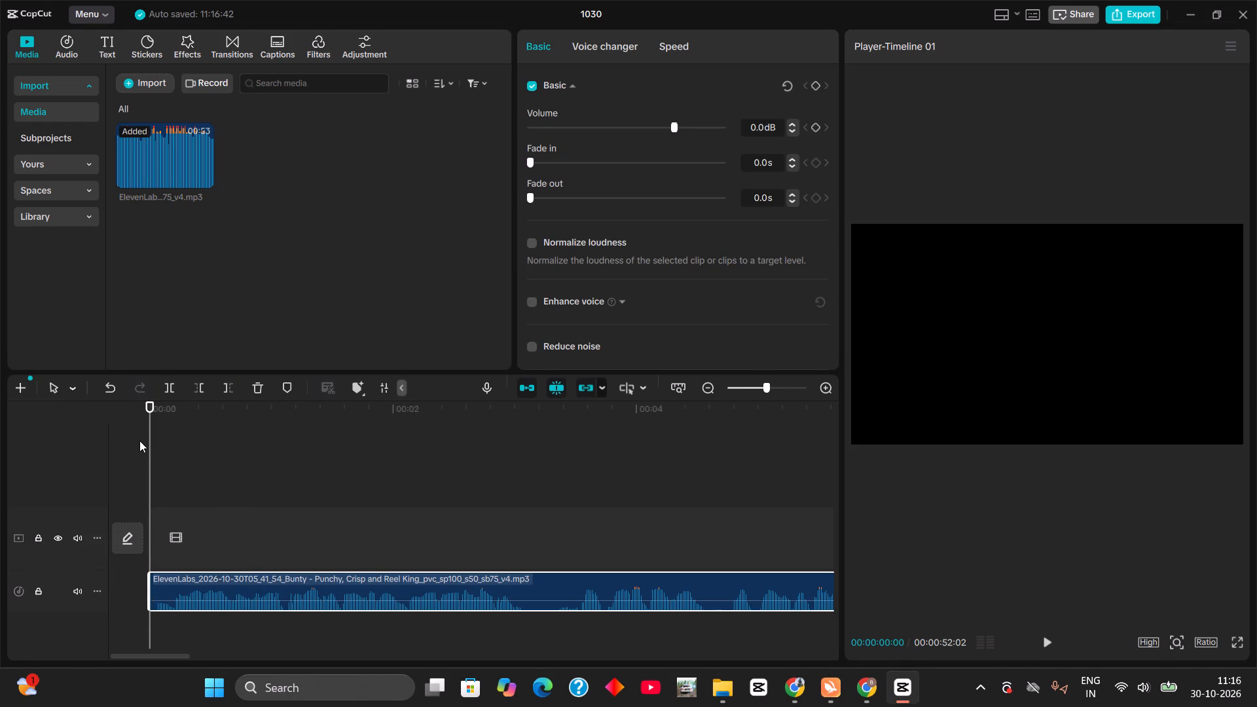
{"action": "left_click_drag", "start_coordinate": [141, 442], "coordinate": [149, 447]}
{"action": "left_click_drag", "start_coordinate": [152, 450], "coordinate": [158, 453]}
{"action": "key", "text": "ctrl+b"}
{"action": "left_click", "coordinate": [177, 583]}
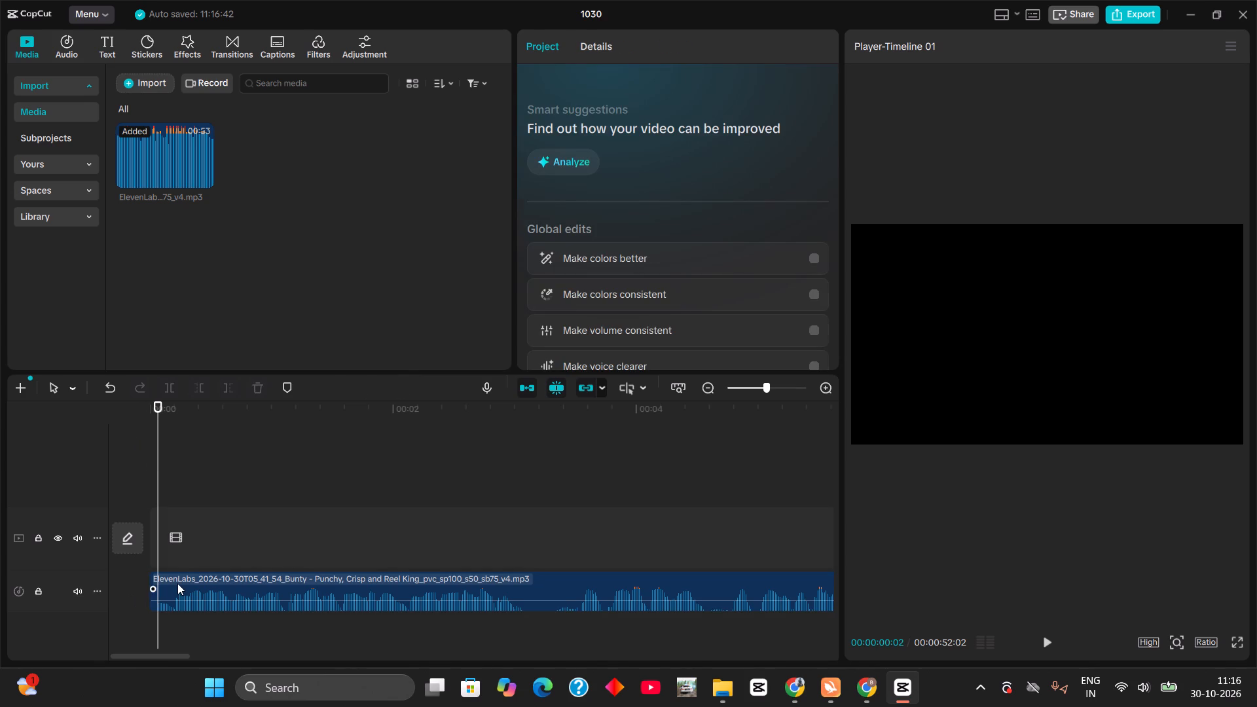
{"action": "key", "text": "ctrl+b"}
{"action": "left_click", "coordinate": [156, 592]}
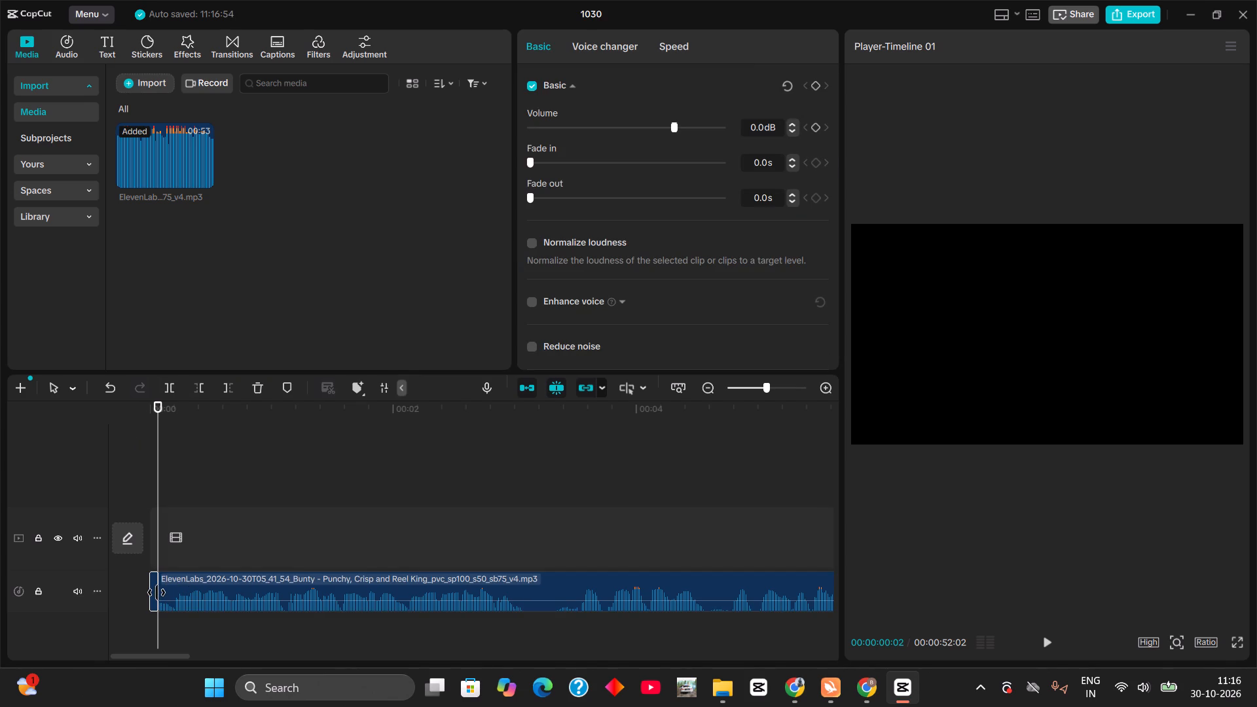
{"action": "key", "text": "BackSpace"}
{"action": "left_click_drag", "start_coordinate": [208, 591], "coordinate": [96, 587]}
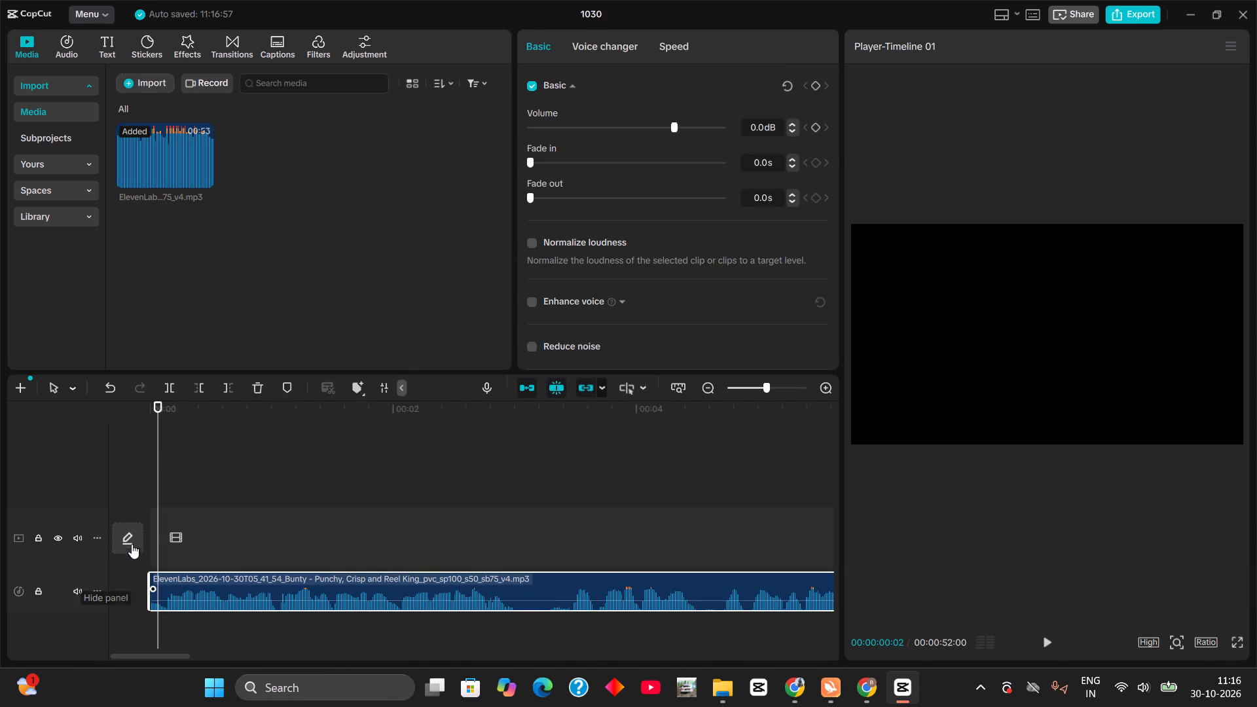
Split the voiceover at both ends of the pause starting at 00:00:03:00 and select the silent piece.
{"action": "left_click_drag", "start_coordinate": [158, 520], "coordinate": [513, 541]}
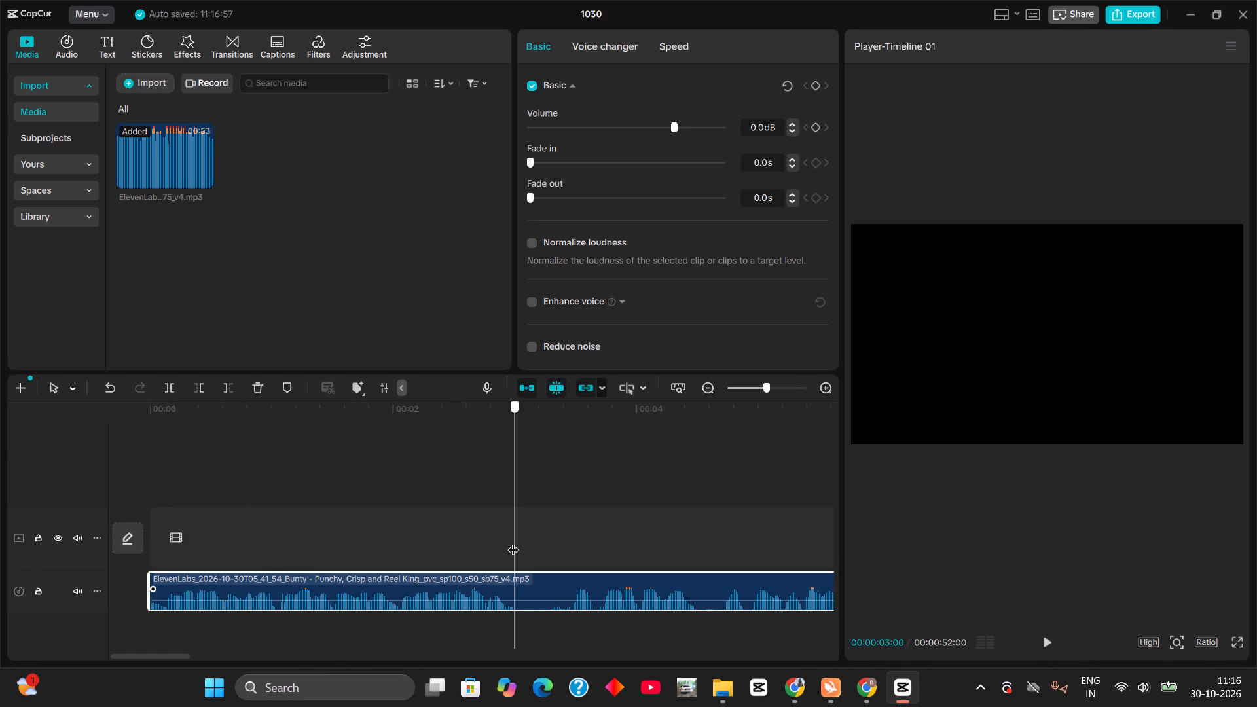
{"action": "left_click_drag", "start_coordinate": [513, 541], "coordinate": [566, 554]}
{"action": "key", "text": "ctrl+b"}
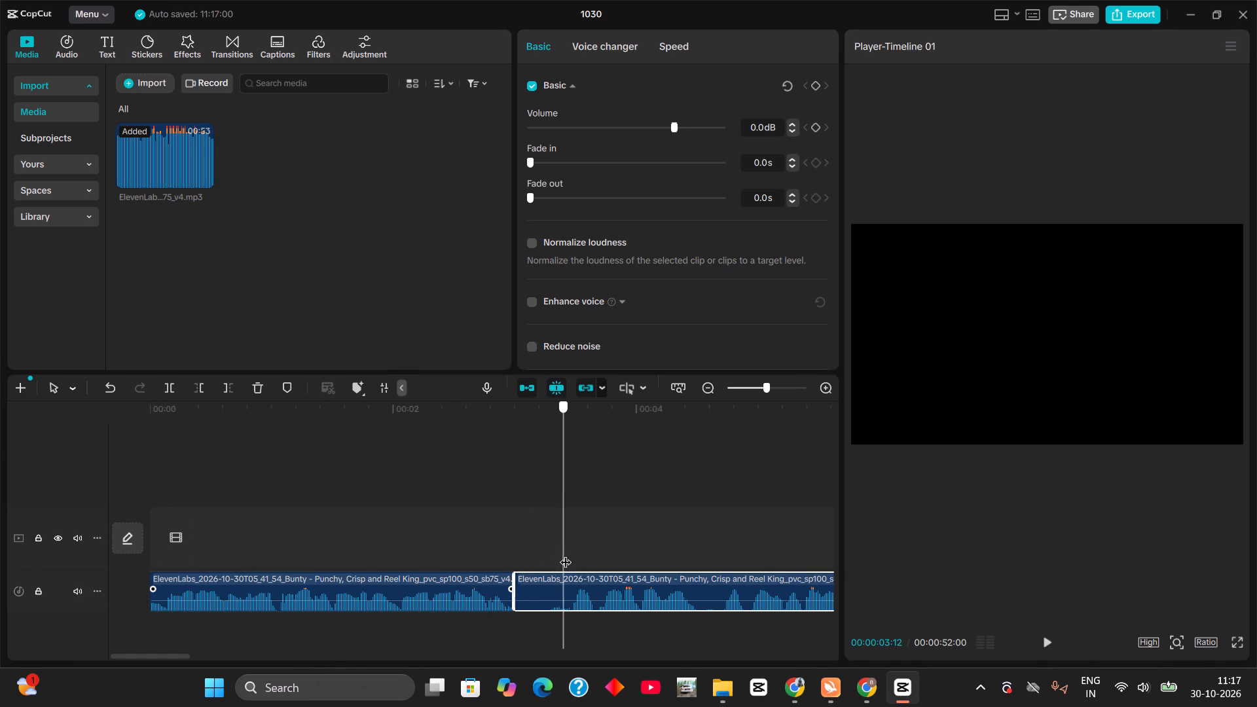
{"action": "left_click_drag", "start_coordinate": [566, 554], "coordinate": [572, 555]}
{"action": "key", "text": "ctrl+b"}
{"action": "left_click", "coordinate": [557, 585]}
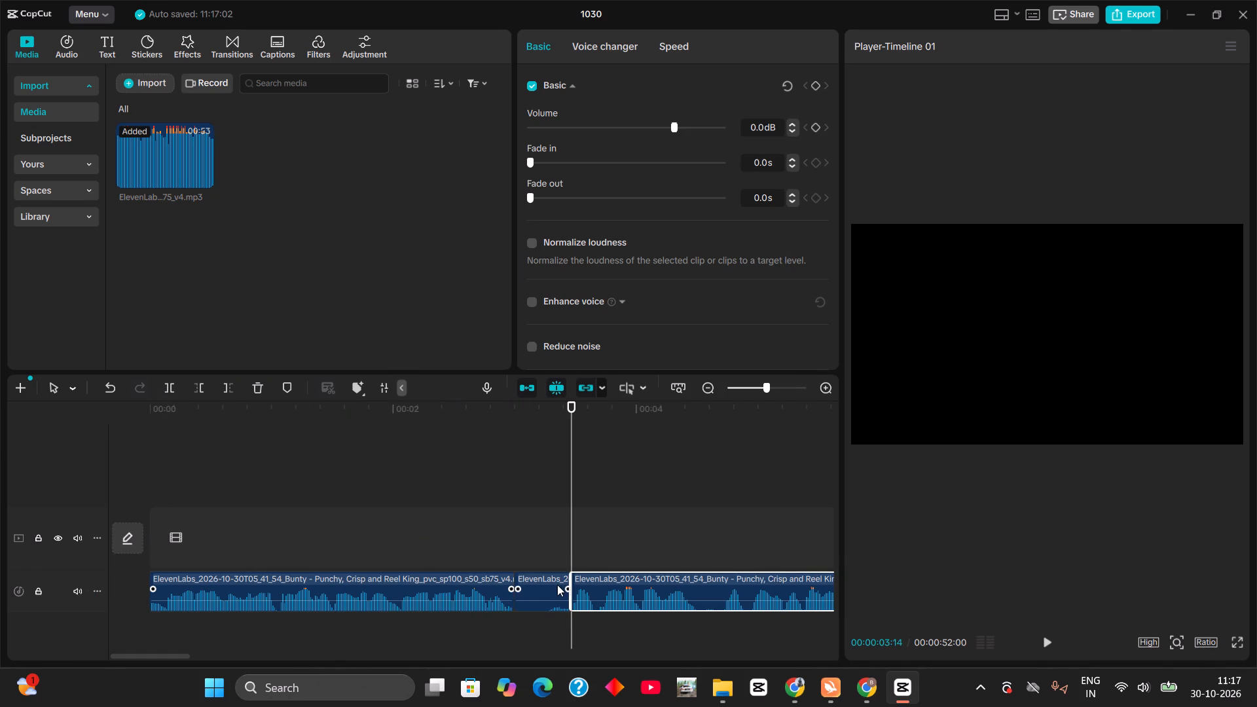
Delete the selected silent piece at 00:00:03:00 and close the gap with the following audio.
{"action": "key", "text": "BackSpace"}
{"action": "left_click_drag", "start_coordinate": [615, 585], "coordinate": [560, 589]}
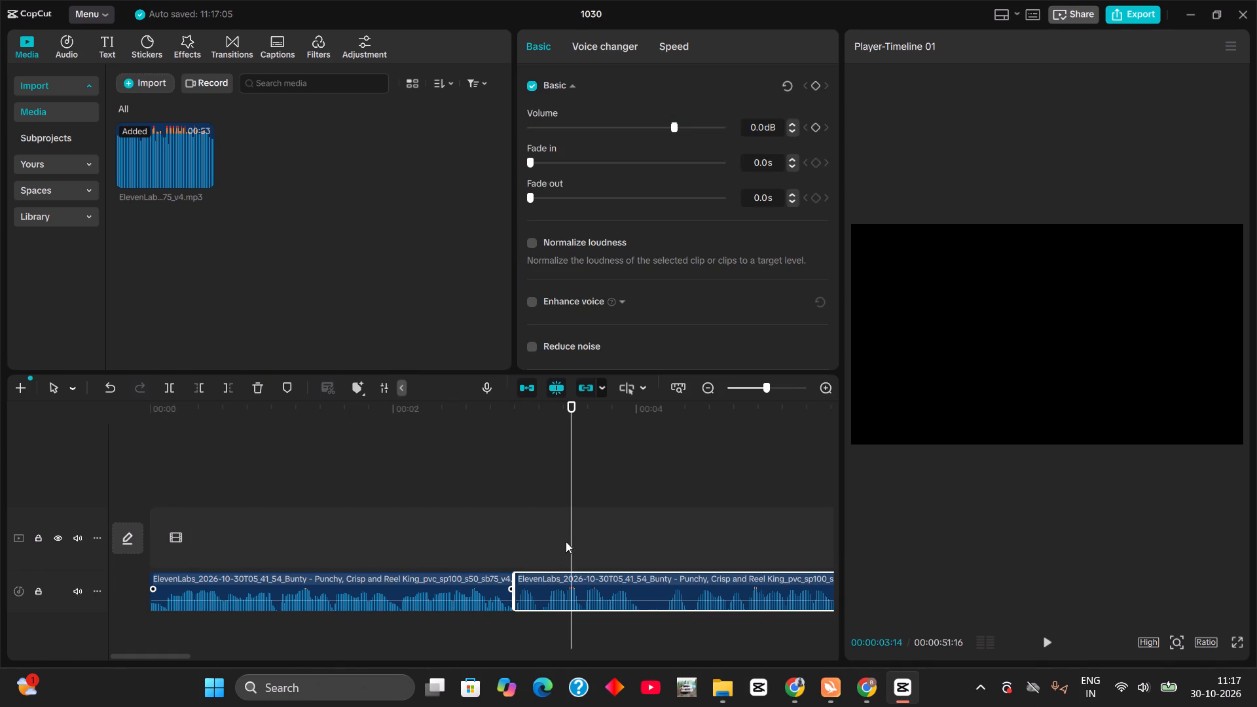
Cut out the short pause from 00:00:04:00 to about 00:00:04:08, close the gap, and play back the joined audio.
{"action": "left_click_drag", "start_coordinate": [574, 539], "coordinate": [638, 552]}
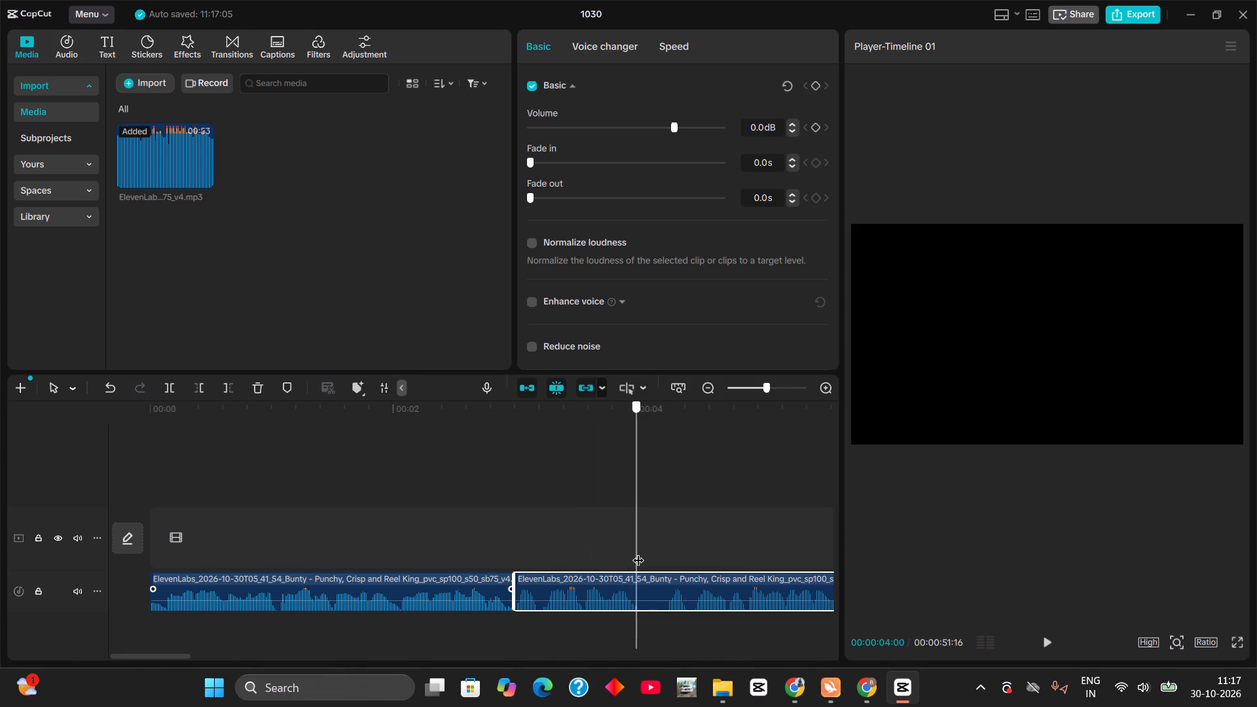
{"action": "left_click_drag", "start_coordinate": [638, 552], "coordinate": [668, 558]}
{"action": "key", "text": "ctrl+b"}
{"action": "key", "text": "ctrl+b"}
{"action": "double_click", "coordinate": [649, 581]}
{"action": "key", "text": "BackSpace"}
{"action": "left_click_drag", "start_coordinate": [689, 585], "coordinate": [659, 586]}
{"action": "left_click", "coordinate": [516, 419]}
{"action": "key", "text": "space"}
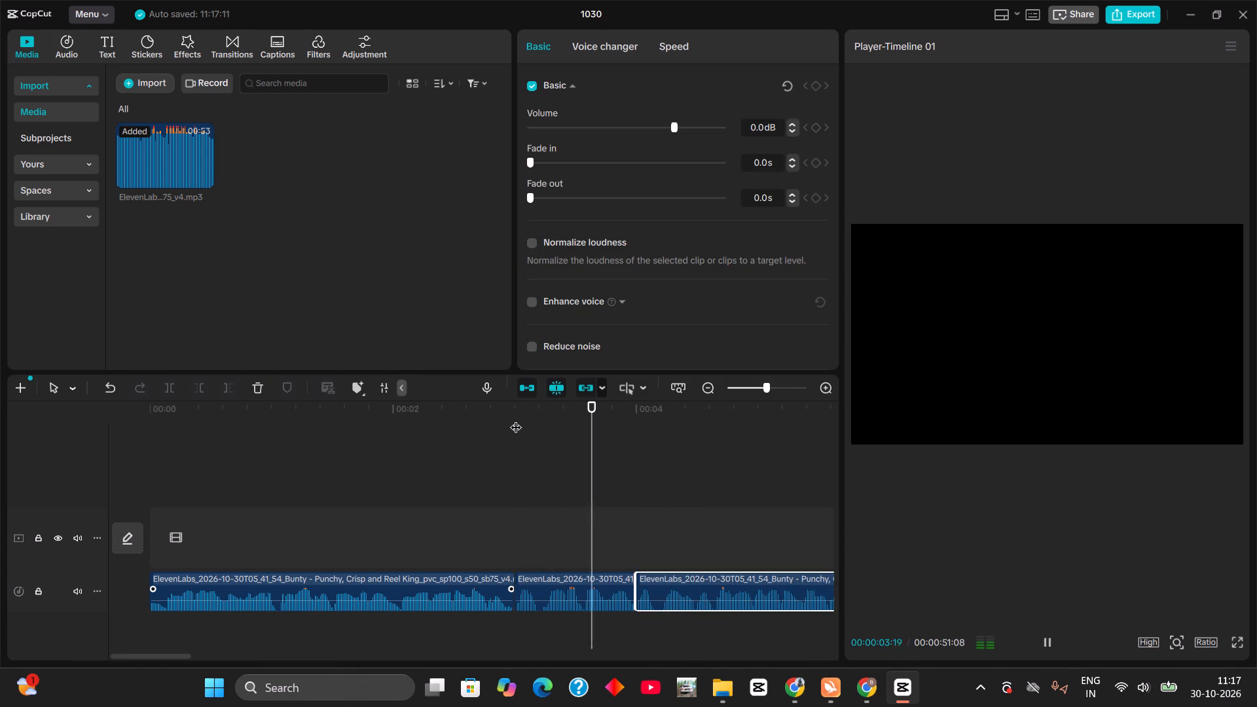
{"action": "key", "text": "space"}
Raise the system sound volume to 70.
{"action": "left_click", "coordinate": [1133, 687]}
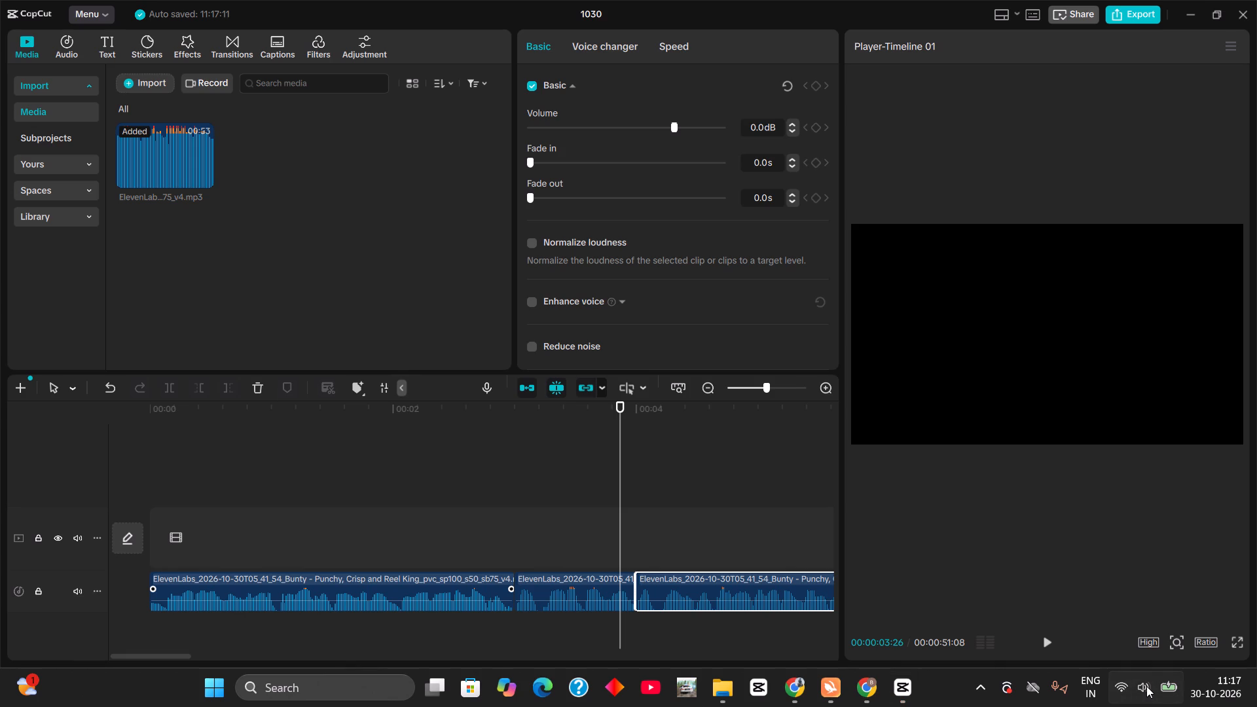
{"action": "double_click", "coordinate": [1146, 686]}
{"action": "left_click", "coordinate": [1137, 592]}
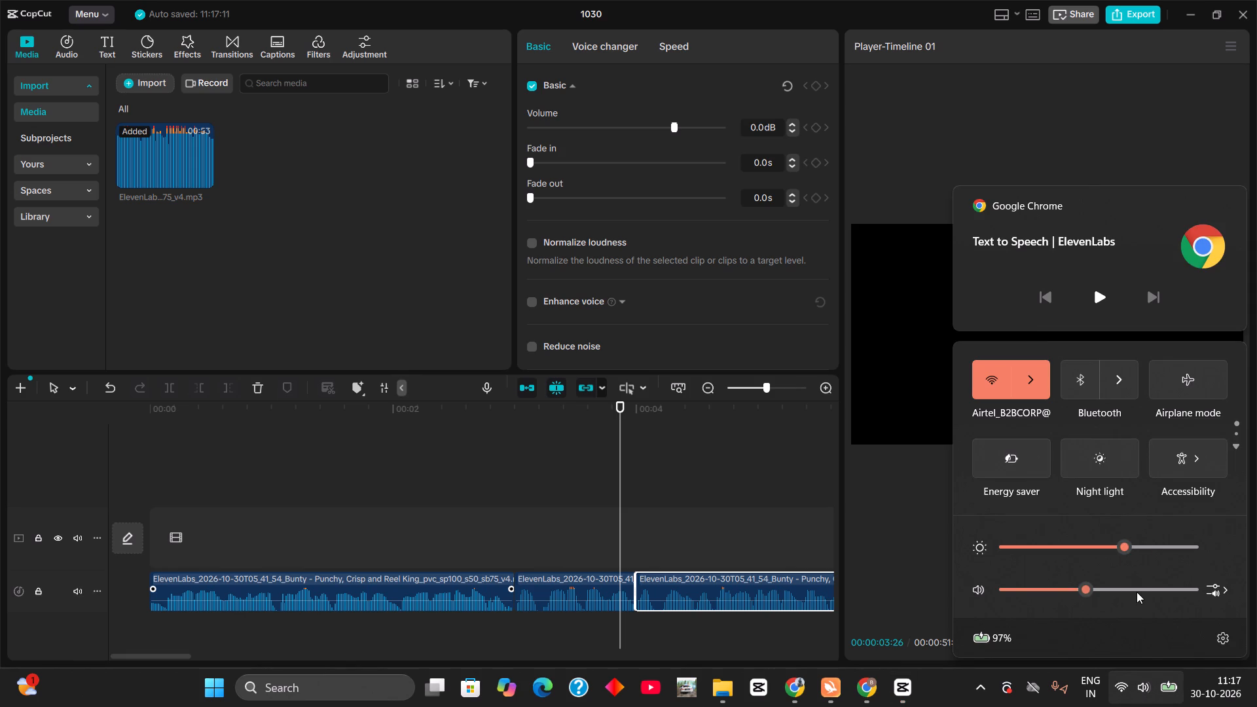
{"action": "left_click", "coordinate": [1114, 589]}
{"action": "left_click", "coordinate": [1120, 589]}
{"action": "double_click", "coordinate": [1127, 590]}
{"action": "left_click", "coordinate": [1137, 590]}
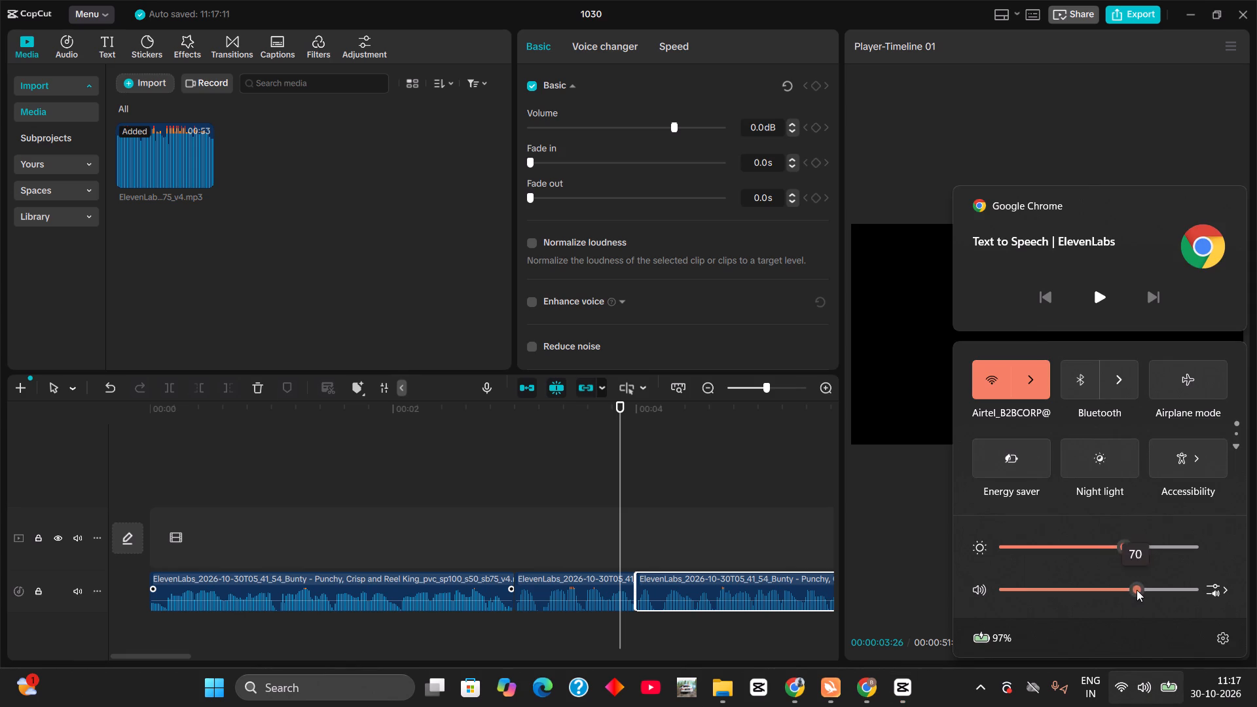
Play the voiceover on to the next pause and split it where the silence begins, at 00:00:08:05.
{"action": "double_click", "coordinate": [481, 431]}
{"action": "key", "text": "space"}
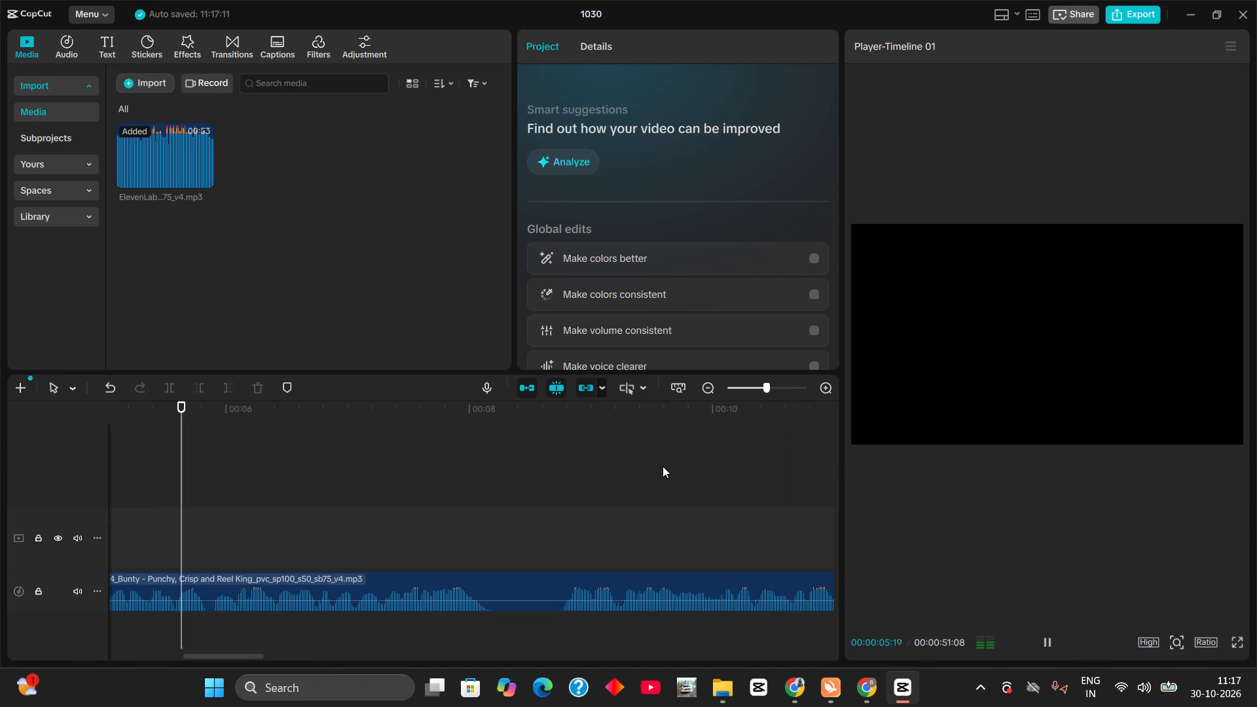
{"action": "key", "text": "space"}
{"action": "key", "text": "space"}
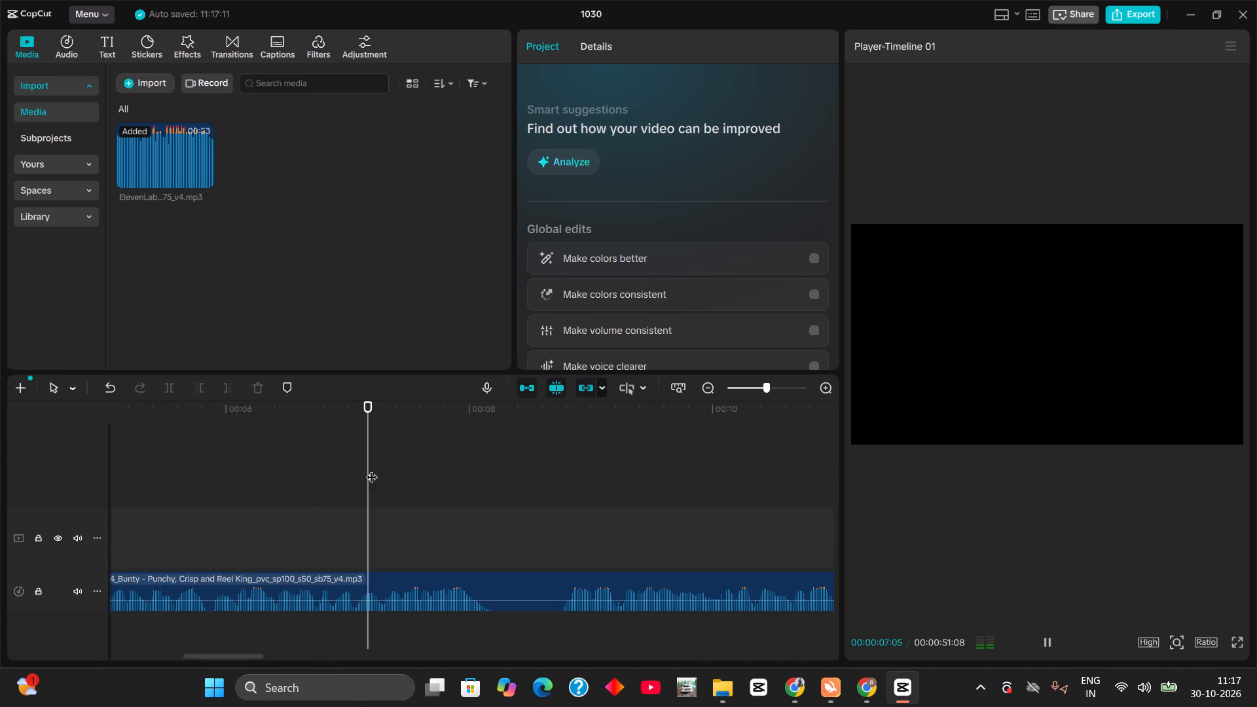
{"action": "left_click_drag", "start_coordinate": [440, 411], "coordinate": [494, 433]}
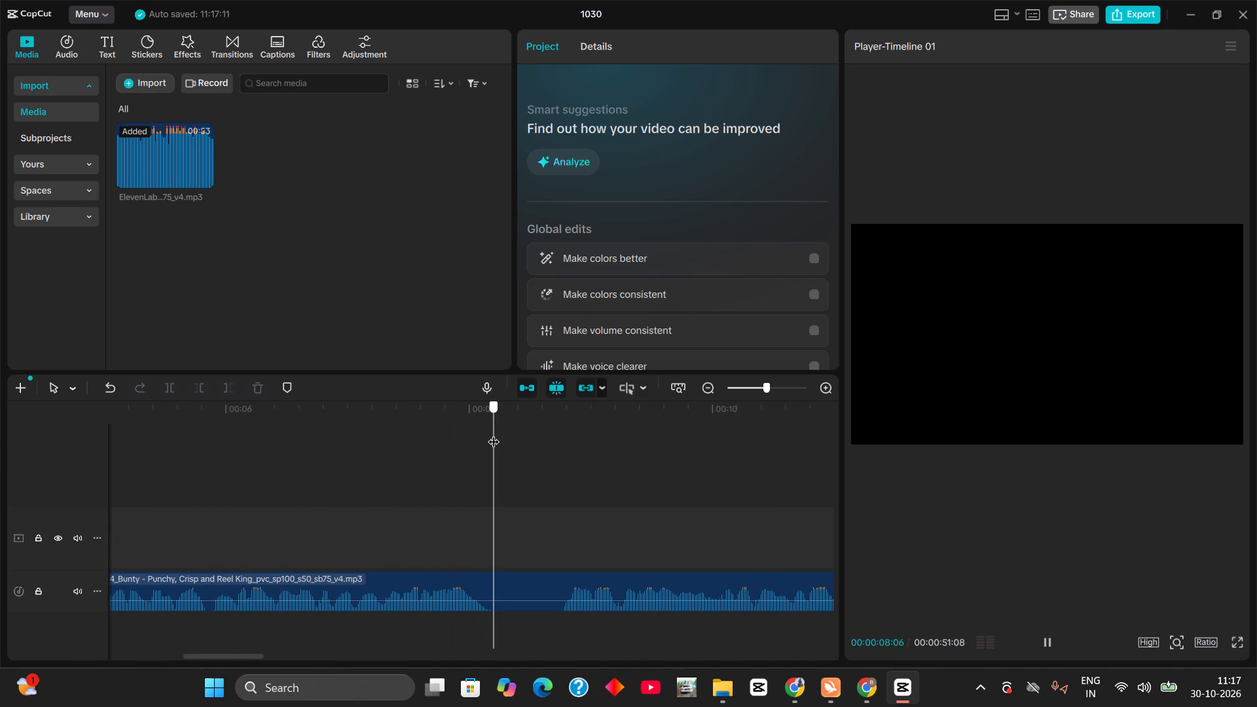
{"action": "left_click_drag", "start_coordinate": [494, 433], "coordinate": [491, 446]}
{"action": "key", "text": "ctrl+b"}
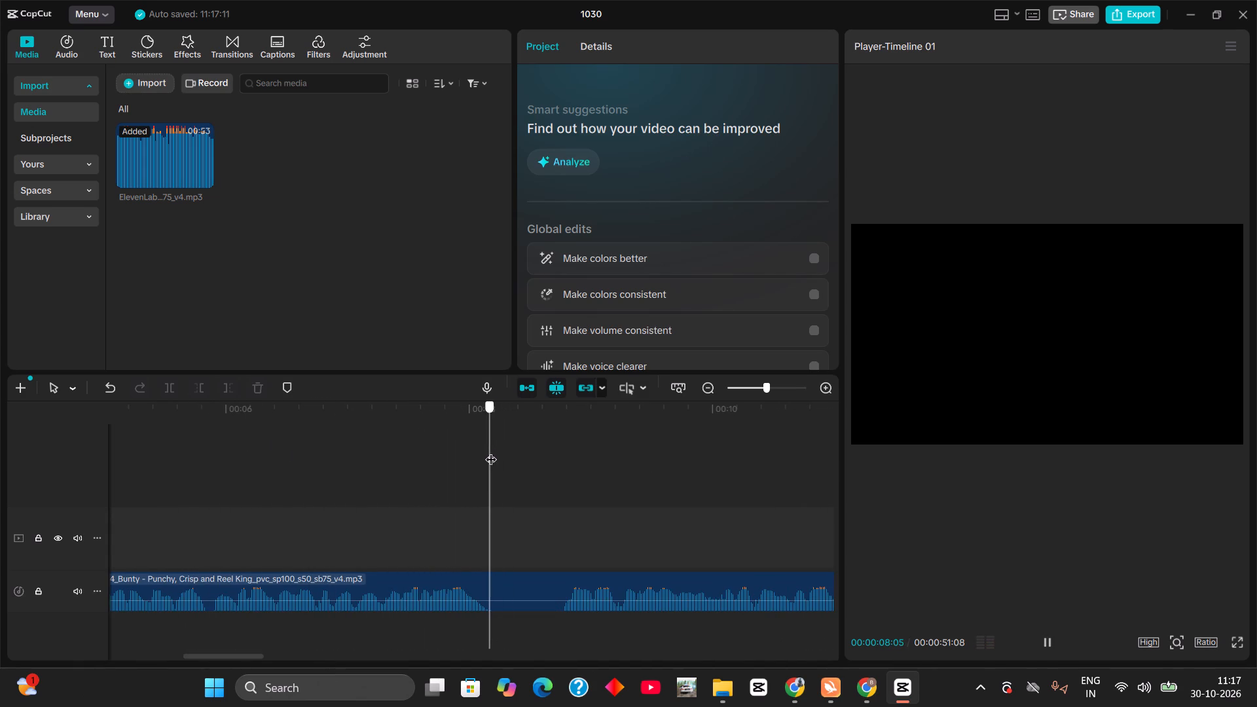
{"action": "left_click", "coordinate": [495, 579]}
{"action": "key", "text": "ctrl+b"}
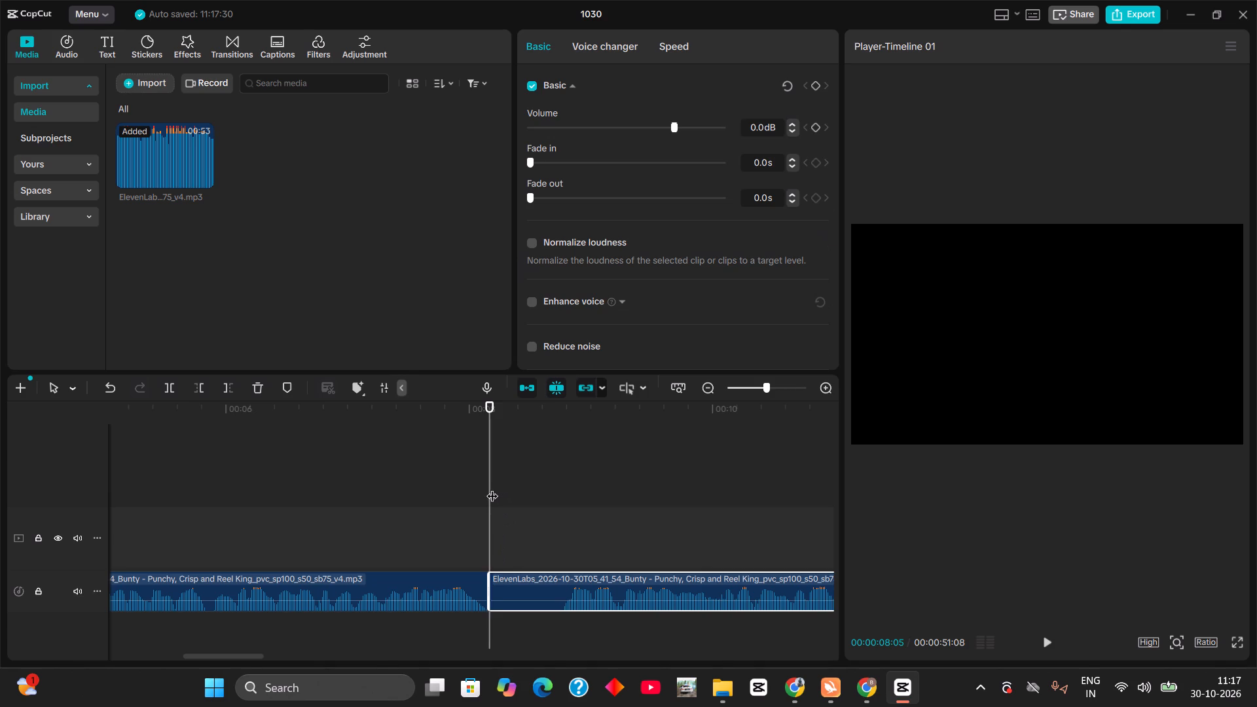
Cut out the silence between 00:00:08:05 and 00:00:08:23 and move the following audio back to close the gap.
{"action": "left_click_drag", "start_coordinate": [492, 488], "coordinate": [561, 513]}
{"action": "key", "text": "ctrl+b"}
{"action": "left_click", "coordinate": [533, 576]}
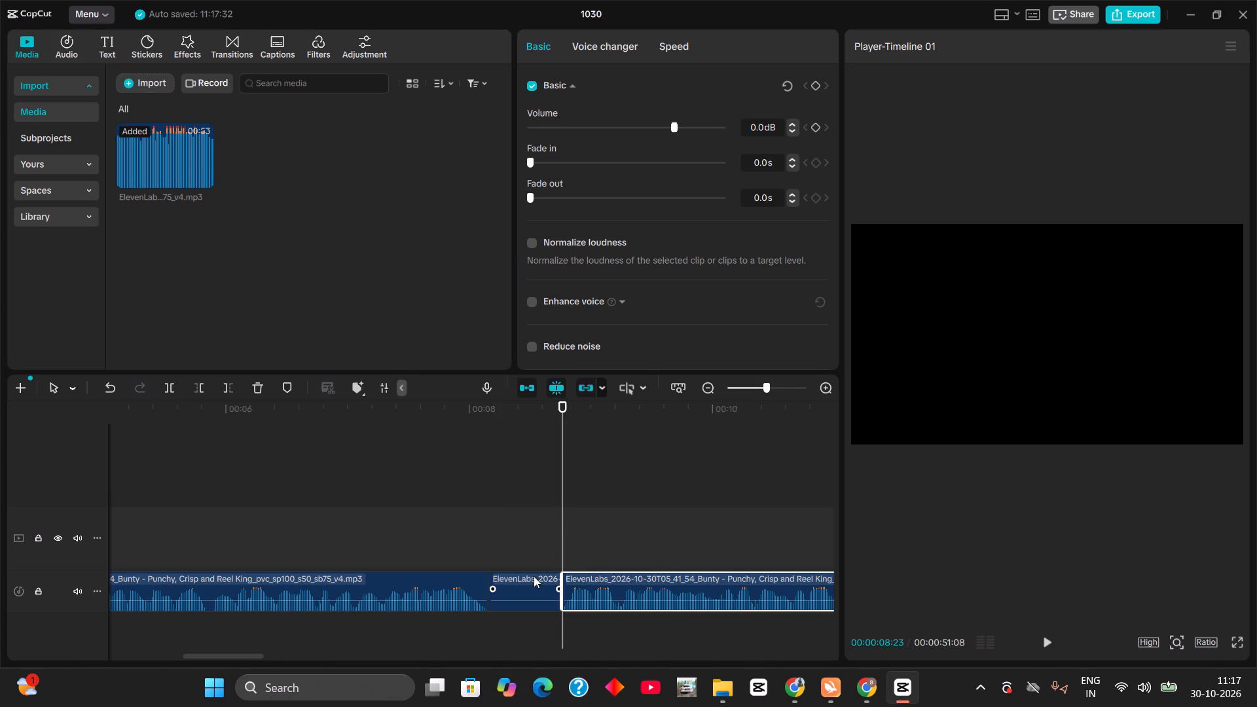
{"action": "key", "text": "BackSpace"}
{"action": "left_click_drag", "start_coordinate": [583, 581], "coordinate": [513, 580]}
Cut out the silence from 00:00:11:03 to 00:00:11:21 and move the following audio flush against the preceding clip.
{"action": "left_click_drag", "start_coordinate": [560, 536], "coordinate": [679, 551]}
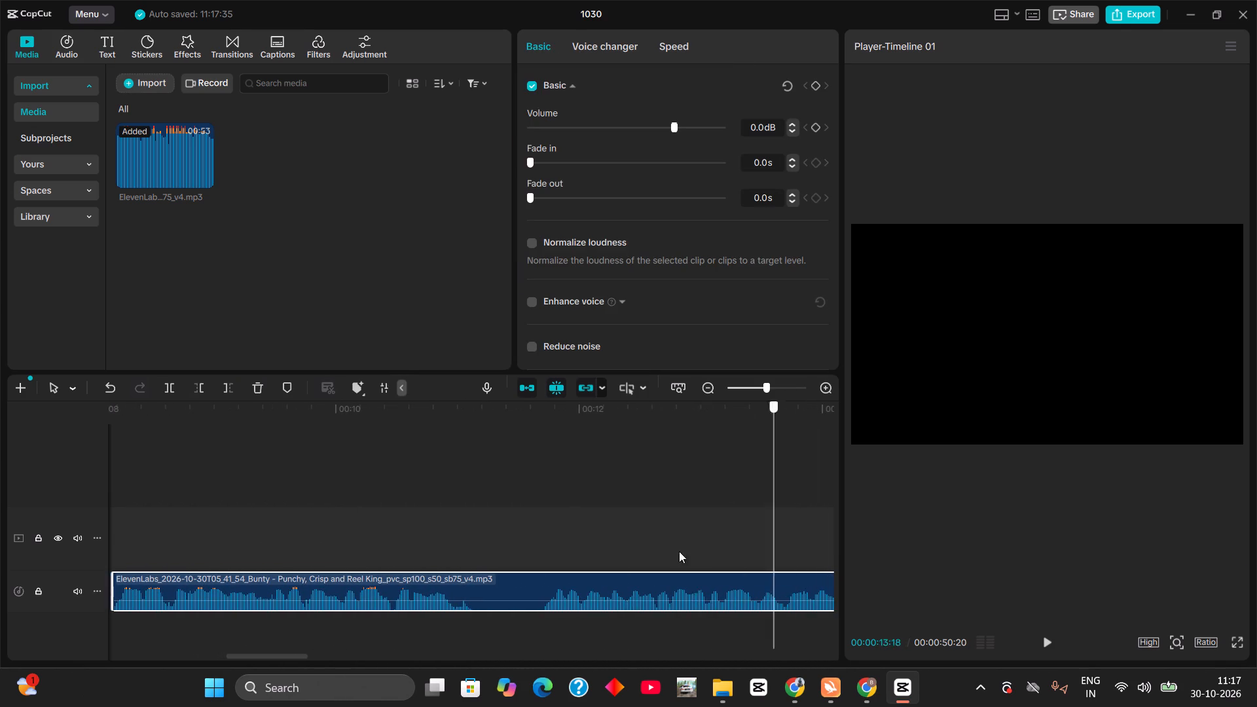
{"action": "left_click_drag", "start_coordinate": [679, 551], "coordinate": [471, 562]}
{"action": "key", "text": "ctrl+b"}
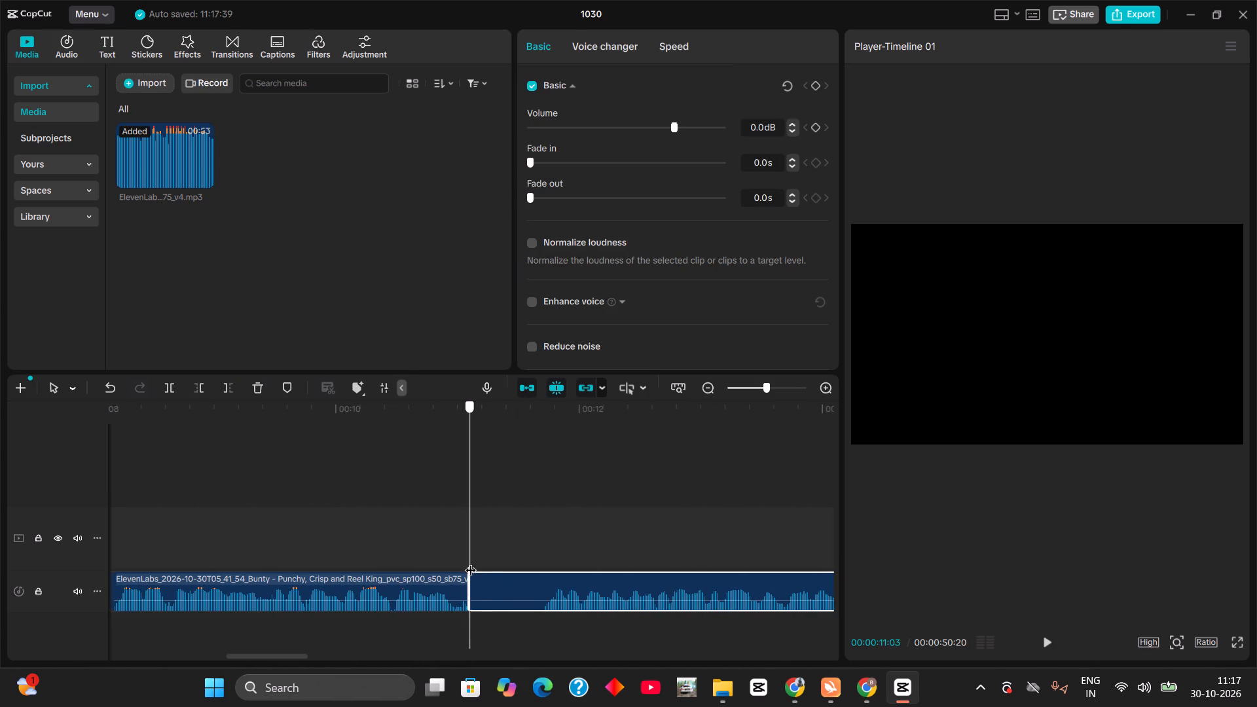
{"action": "left_click_drag", "start_coordinate": [471, 562], "coordinate": [541, 576]}
{"action": "key", "text": "ctrl+b"}
{"action": "left_click", "coordinate": [508, 596]}
{"action": "key", "text": "BackSpace"}
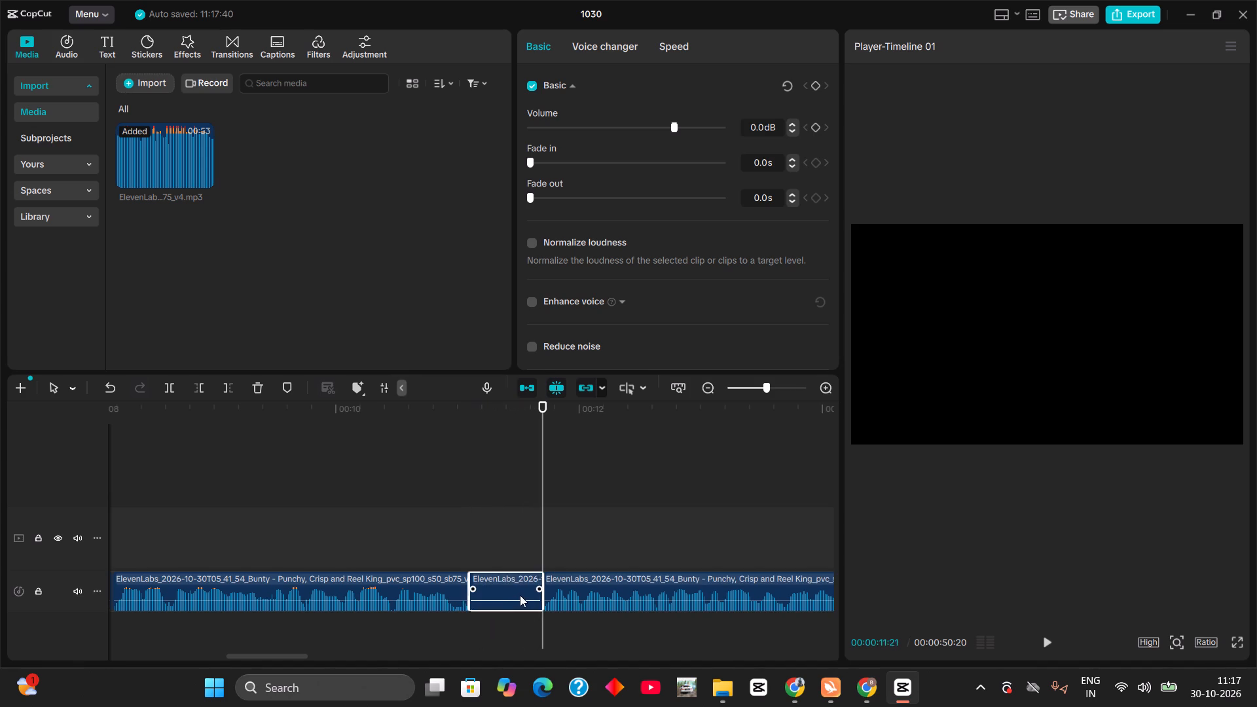
{"action": "left_click_drag", "start_coordinate": [571, 594], "coordinate": [506, 602]}
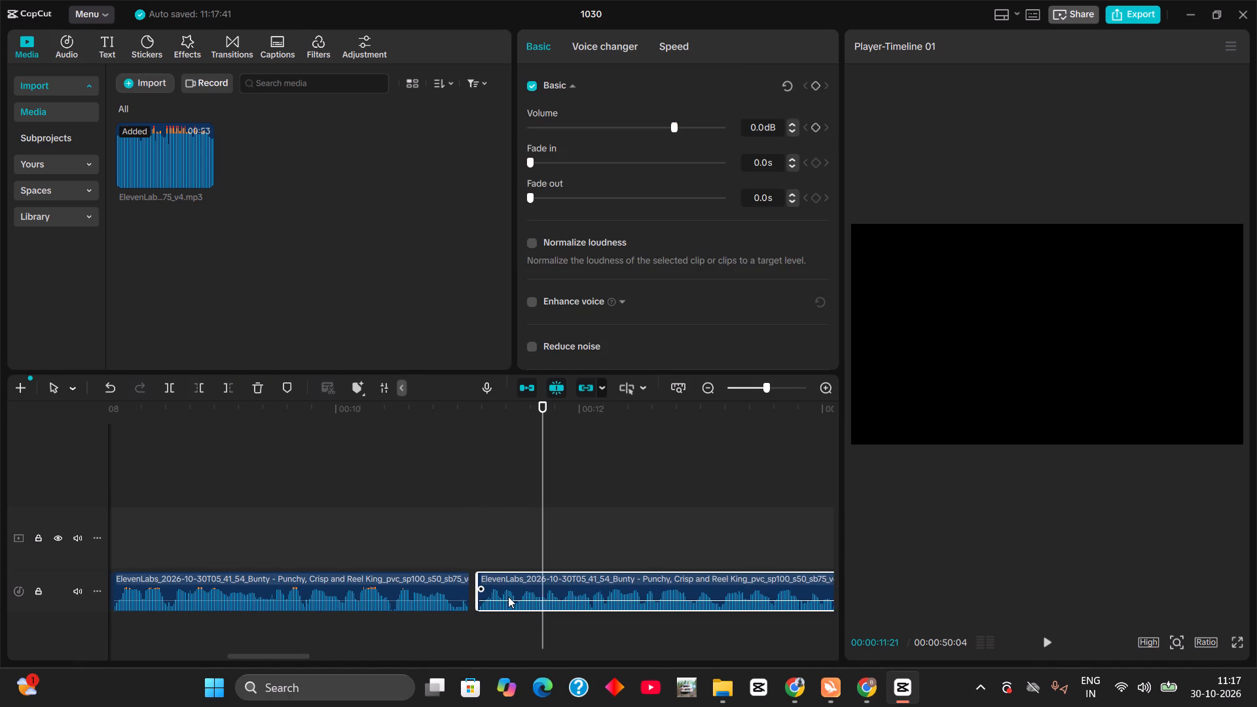
{"action": "left_click_drag", "start_coordinate": [502, 592], "coordinate": [496, 592]}
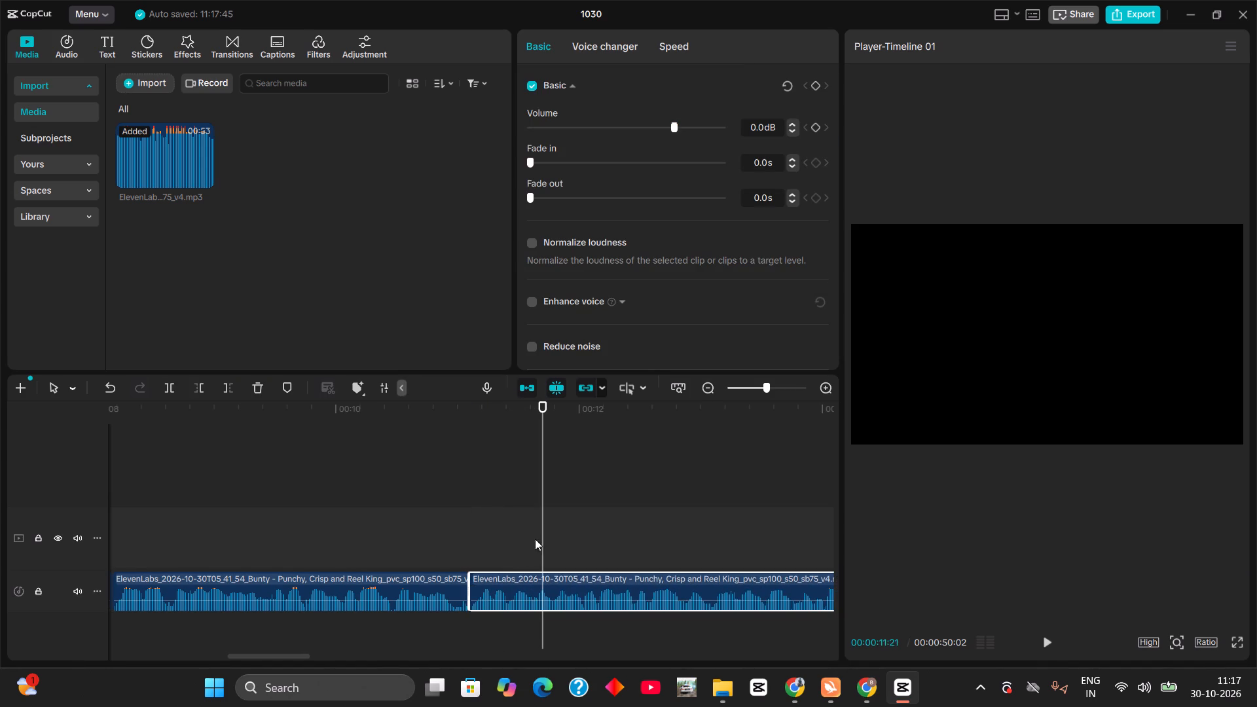
Cut out the silence from 00:00:14:11 to 00:00:14:19 and move the following audio back to close the gap.
{"action": "left_click_drag", "start_coordinate": [545, 538], "coordinate": [817, 596]}
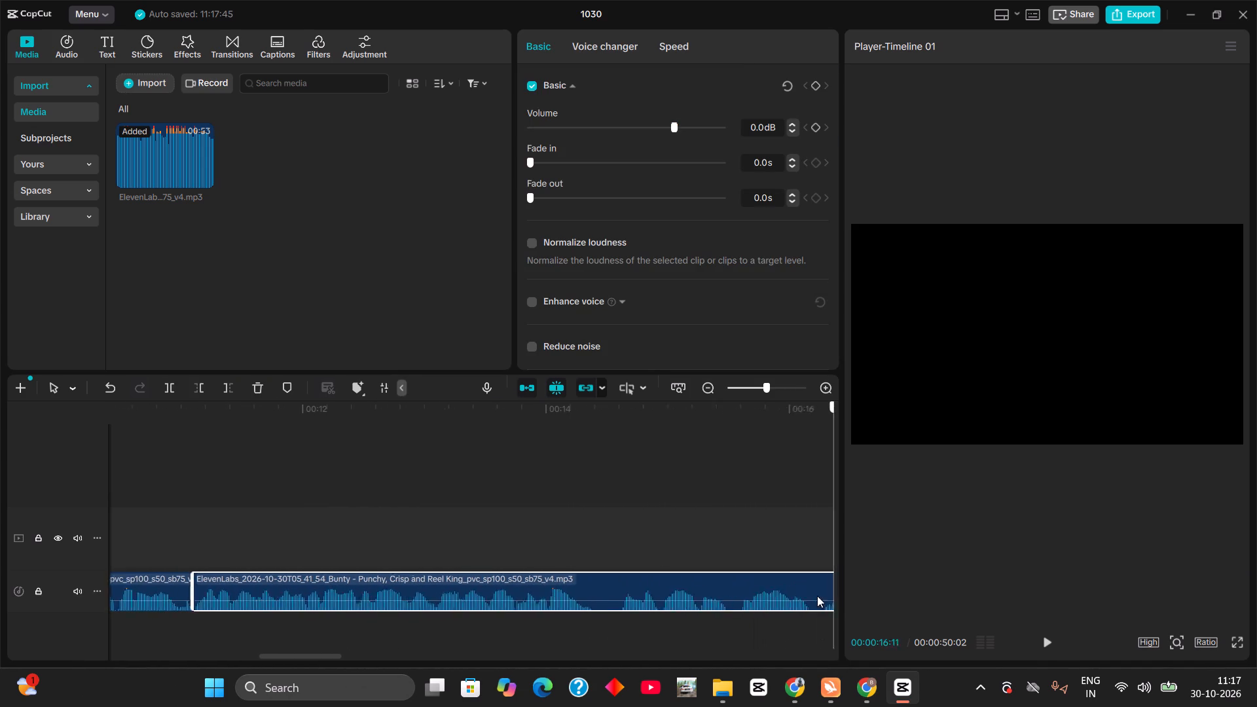
{"action": "left_click_drag", "start_coordinate": [817, 596], "coordinate": [556, 595]}
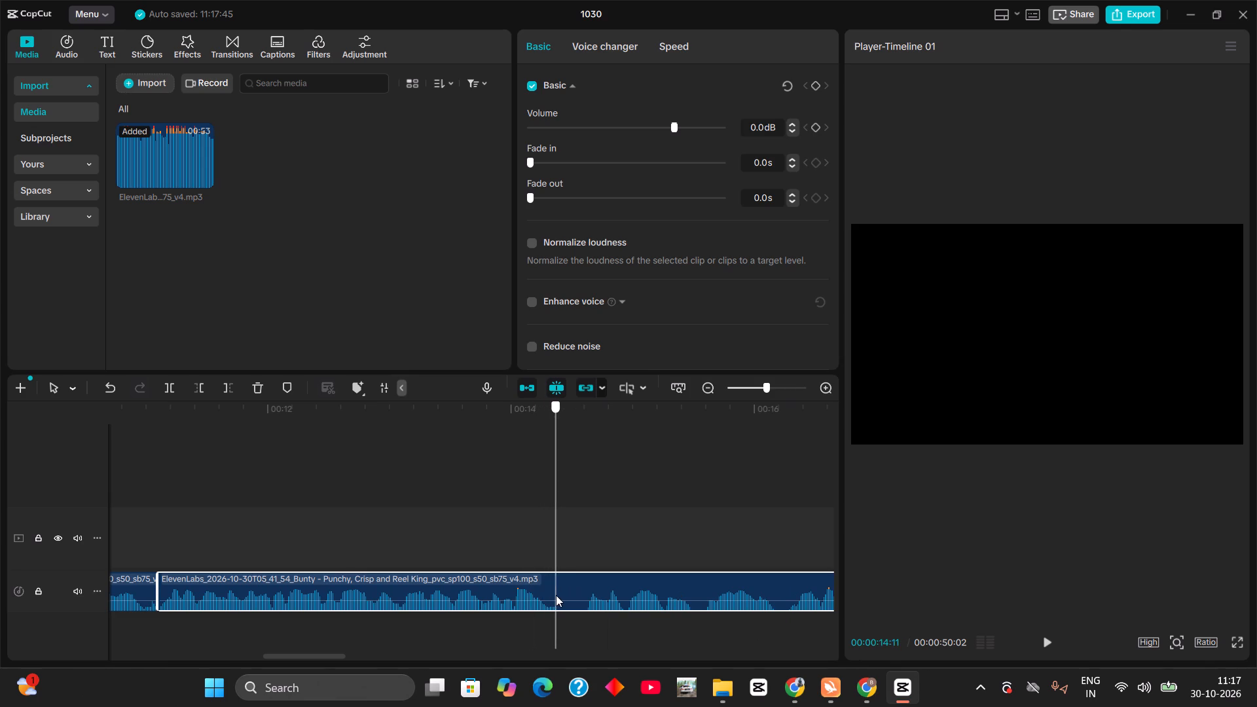
{"action": "key", "text": "ctrl+b"}
{"action": "left_click_drag", "start_coordinate": [556, 595], "coordinate": [588, 609]}
{"action": "key", "text": "ctrl+b"}
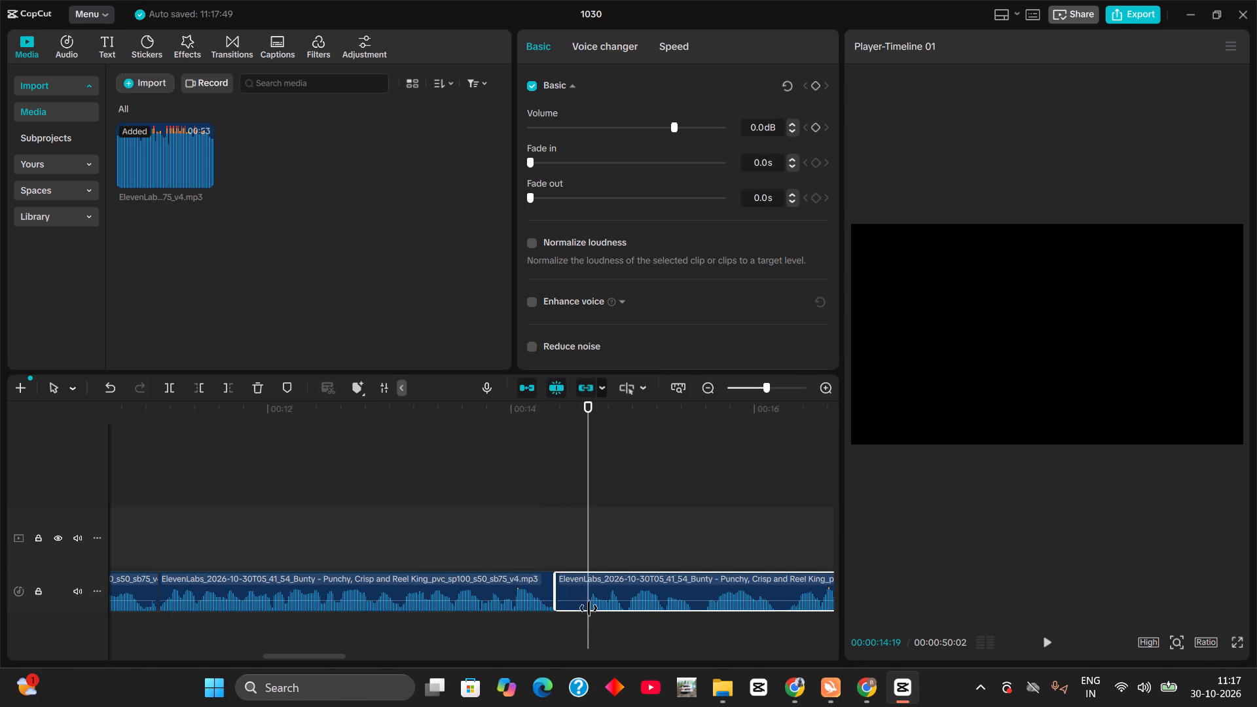
{"action": "left_click", "coordinate": [572, 592]}
{"action": "key", "text": "BackSpace"}
{"action": "left_click_drag", "start_coordinate": [624, 589], "coordinate": [595, 592]}
Cut out the short pause from 00:00:15:06 to 00:00:15:10 and move the following audio back to close the gap.
{"action": "left_click_drag", "start_coordinate": [585, 541], "coordinate": [659, 562]}
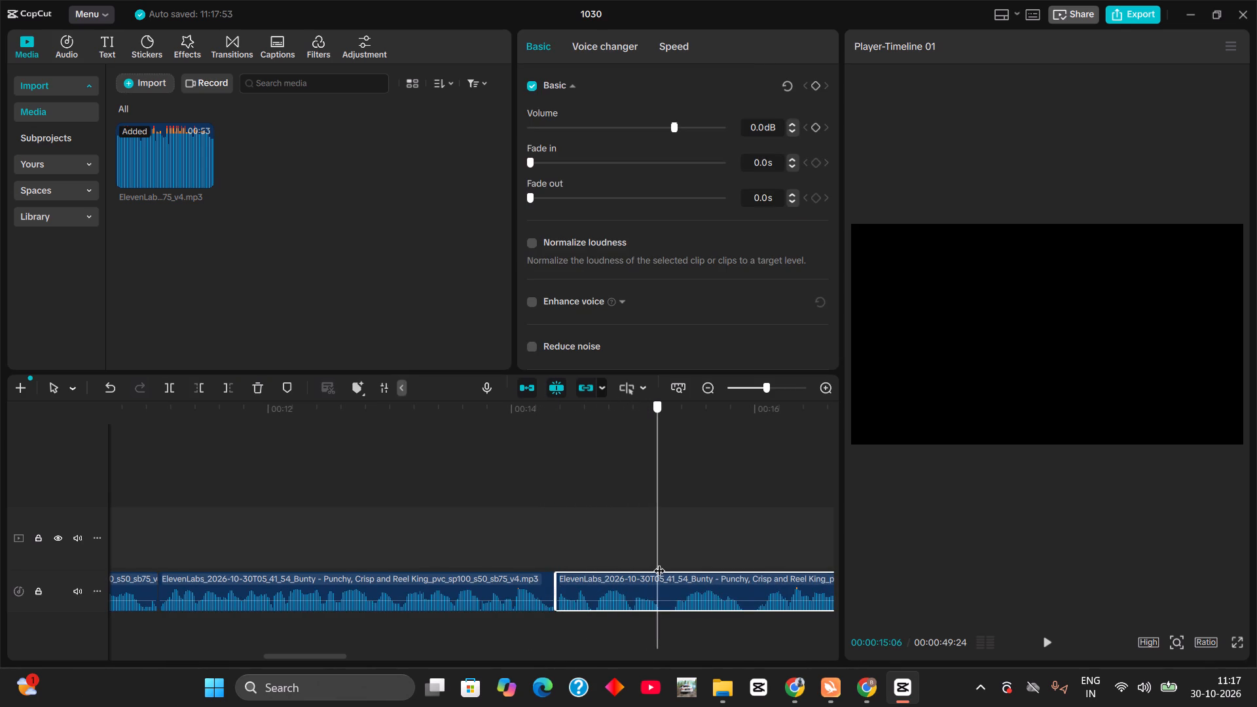
{"action": "left_click_drag", "start_coordinate": [659, 562], "coordinate": [666, 565]}
{"action": "key", "text": "ctrl+b"}
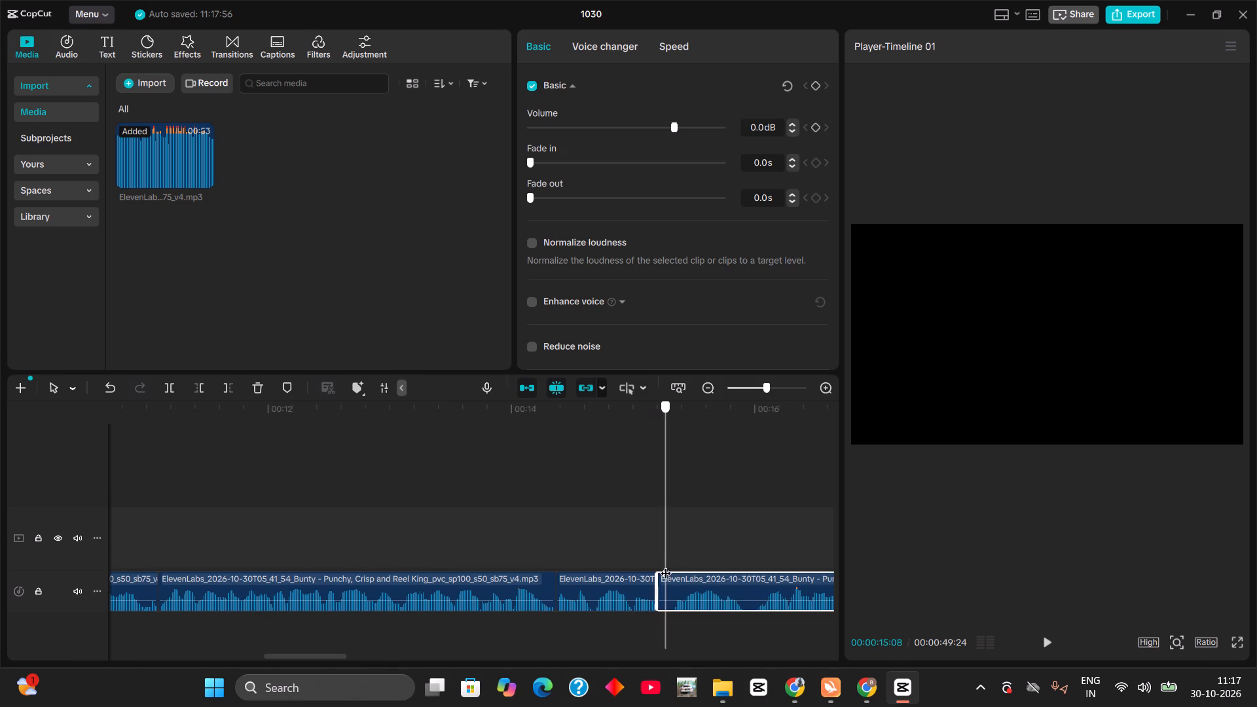
{"action": "left_click_drag", "start_coordinate": [666, 565], "coordinate": [672, 566]}
{"action": "key", "text": "ctrl+b"}
{"action": "left_click", "coordinate": [661, 588]}
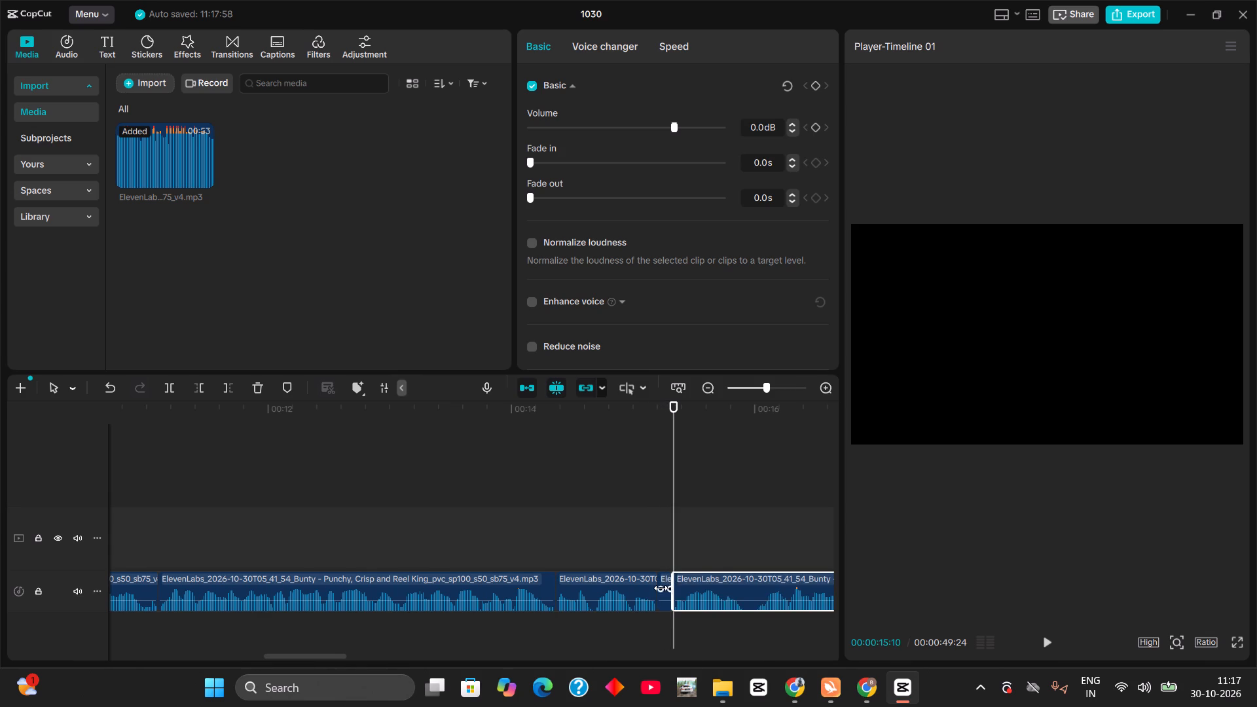
{"action": "key", "text": "BackSpace"}
{"action": "left_click_drag", "start_coordinate": [691, 587], "coordinate": [676, 590]}
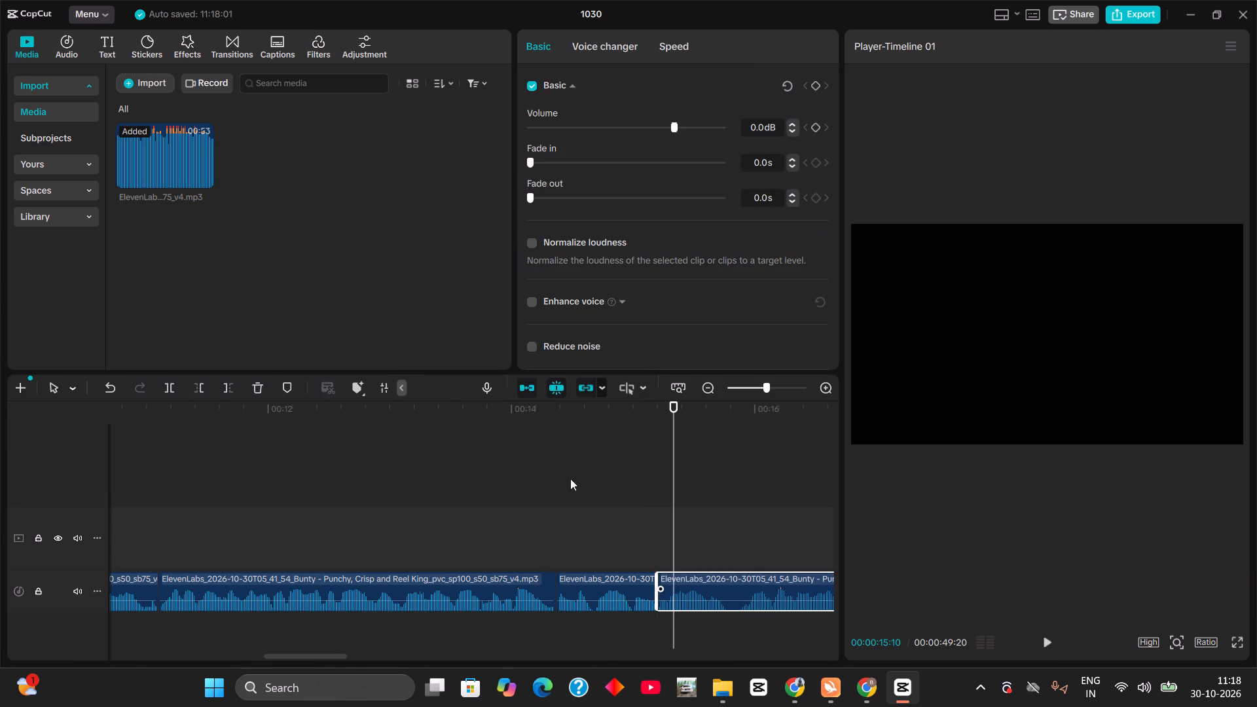
Play the voiceover briefly, cut out the pause from 00:00:15:23 to 00:00:15:27, and move the following audio back to close the gap.
{"action": "left_click", "coordinate": [523, 426]}
{"action": "key", "text": "space"}
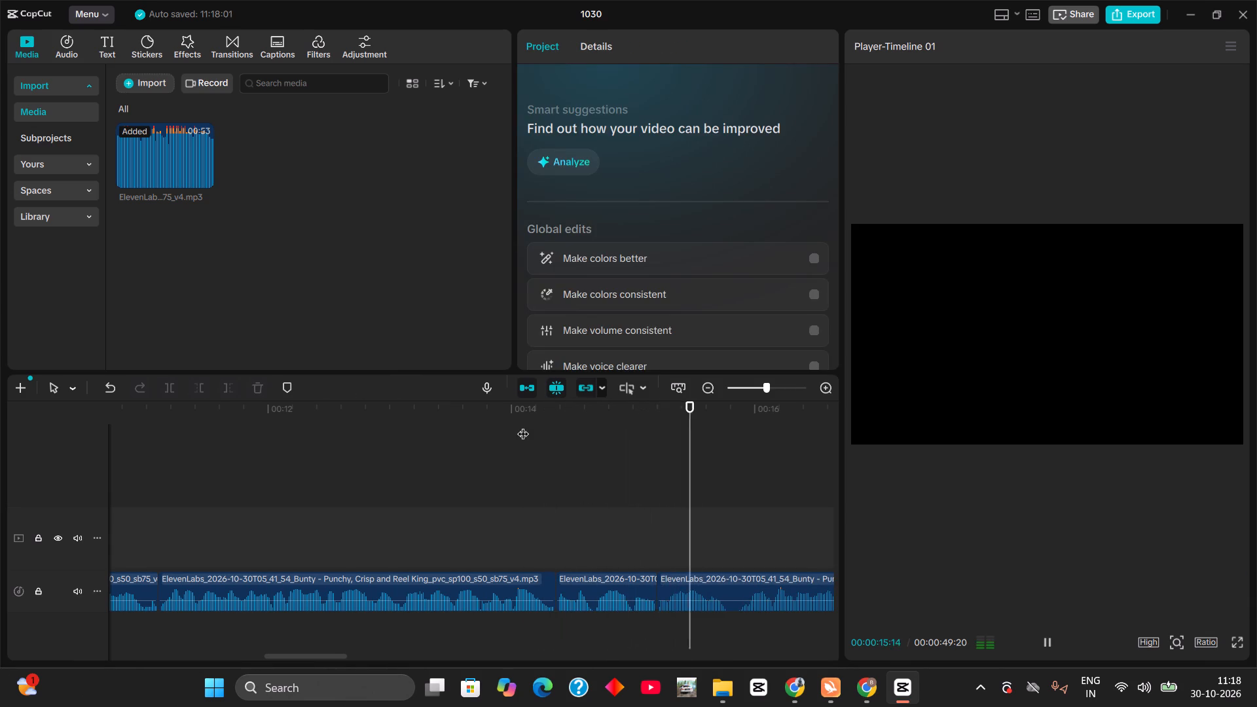
{"action": "key", "text": "space"}
{"action": "left_click_drag", "start_coordinate": [734, 409], "coordinate": [729, 420]}
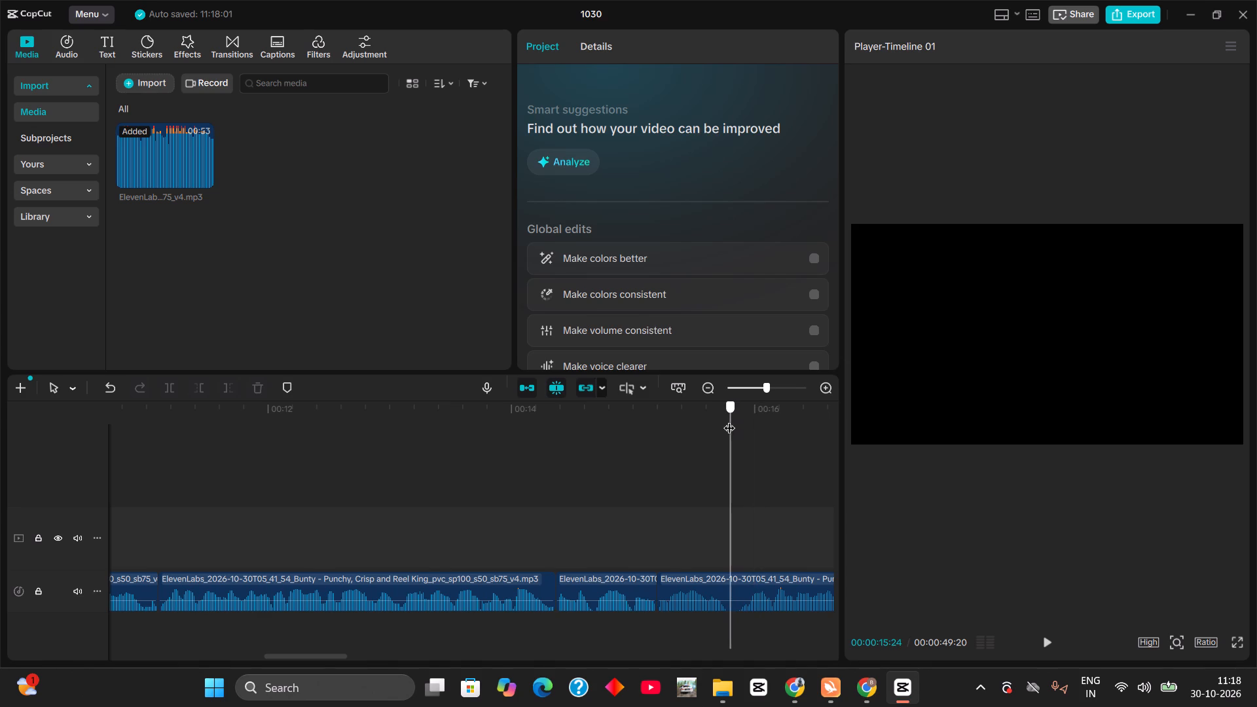
{"action": "left_click_drag", "start_coordinate": [729, 420], "coordinate": [728, 421]}
{"action": "key", "text": "ctrl+b"}
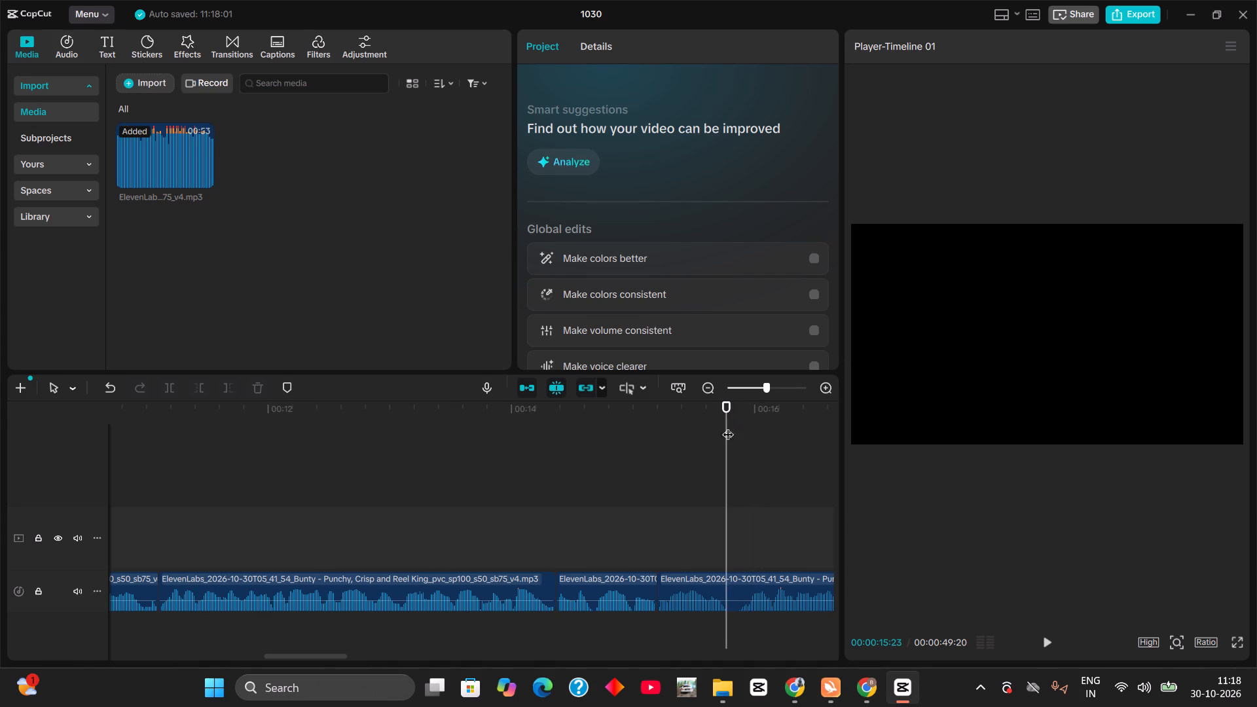
{"action": "left_click", "coordinate": [718, 590]}
{"action": "key", "text": "ctrl+b"}
{"action": "left_click_drag", "start_coordinate": [728, 525], "coordinate": [740, 530]}
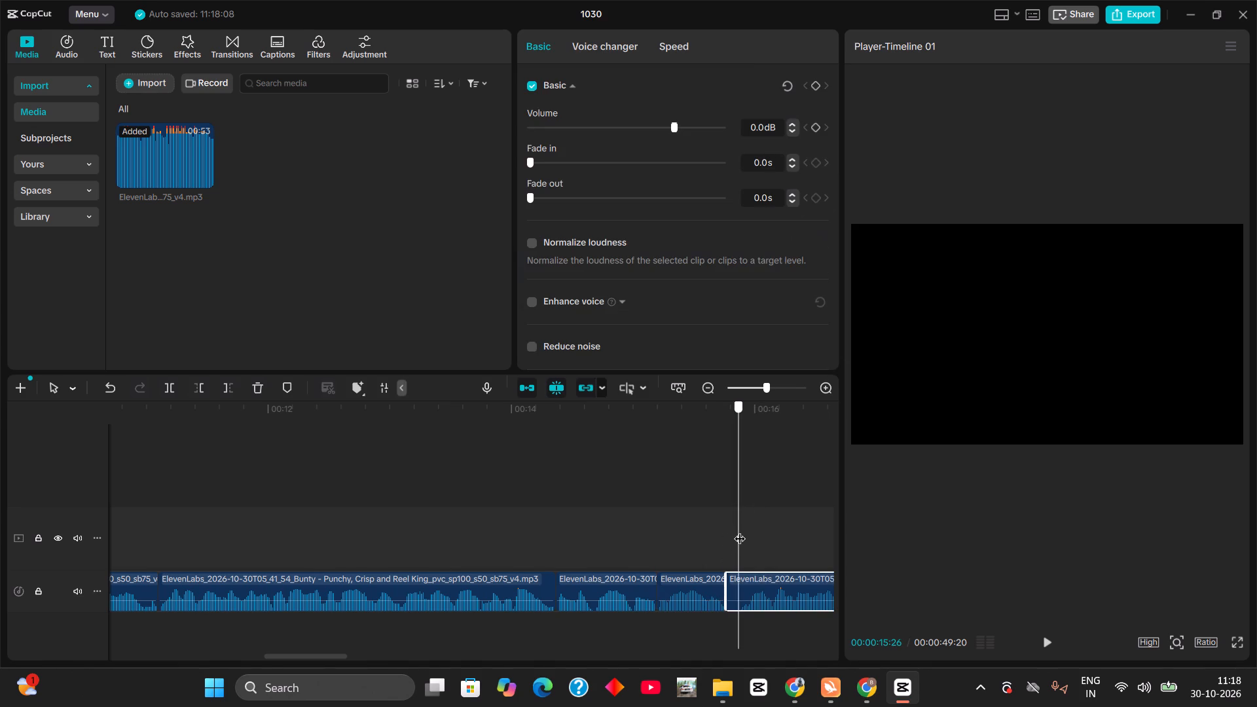
{"action": "left_click_drag", "start_coordinate": [740, 530], "coordinate": [742, 532]}
{"action": "key", "text": "ctrl+b"}
{"action": "left_click", "coordinate": [737, 594]}
{"action": "key", "text": "BackSpace"}
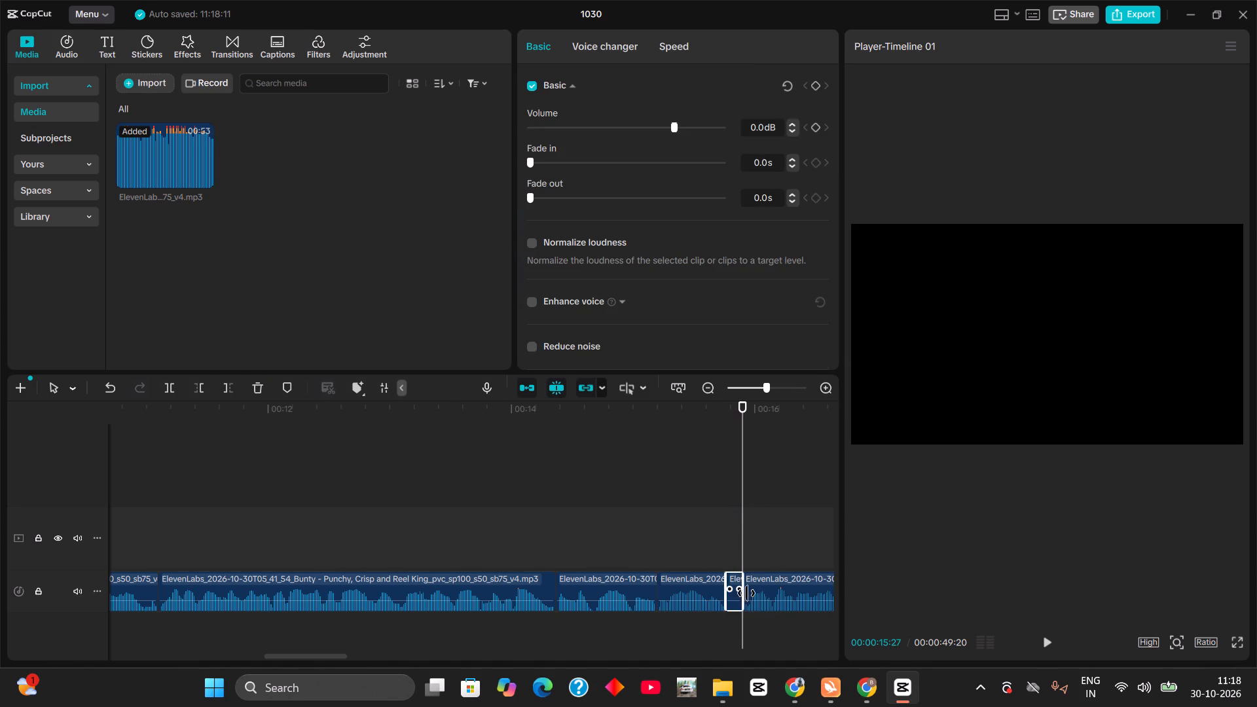
{"action": "left_click_drag", "start_coordinate": [763, 588], "coordinate": [752, 590]}
Play the voiceover onward, cut out the silence from about 00:00:17:23 to 00:00:18:09, and move the following audio back to close the gap.
{"action": "left_click", "coordinate": [480, 431]}
{"action": "key", "text": "space"}
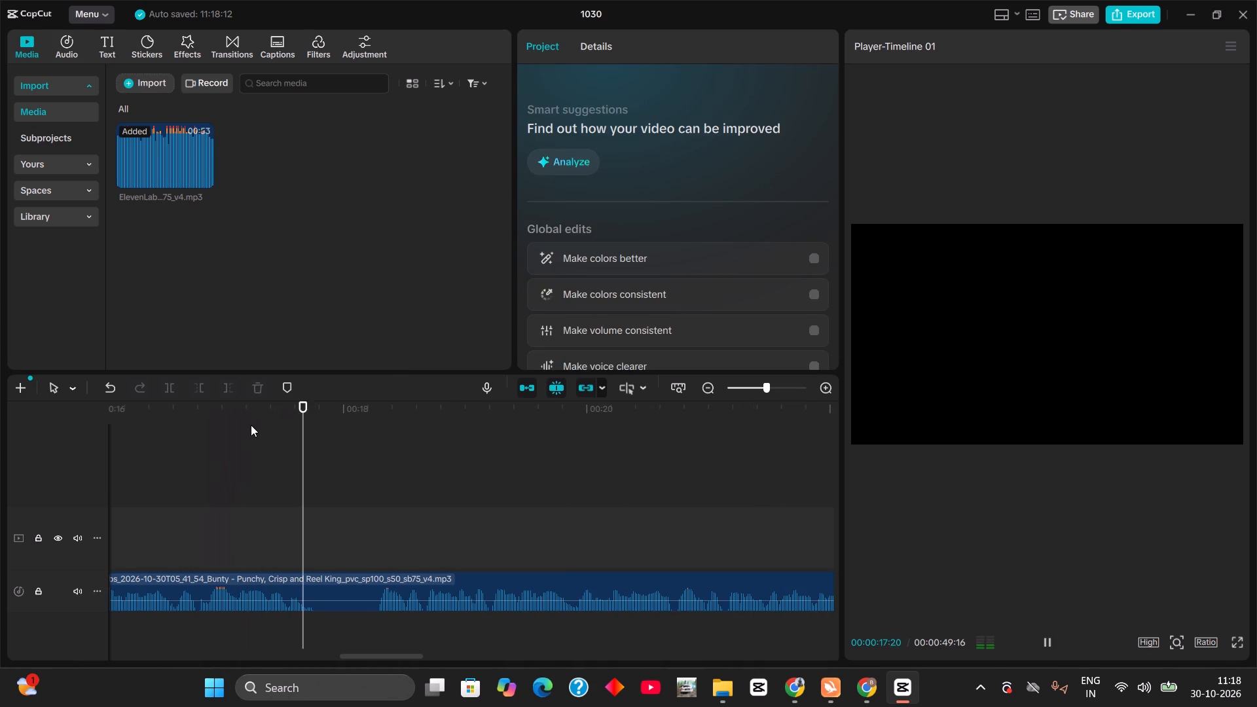
{"action": "left_click_drag", "start_coordinate": [285, 405], "coordinate": [319, 432]}
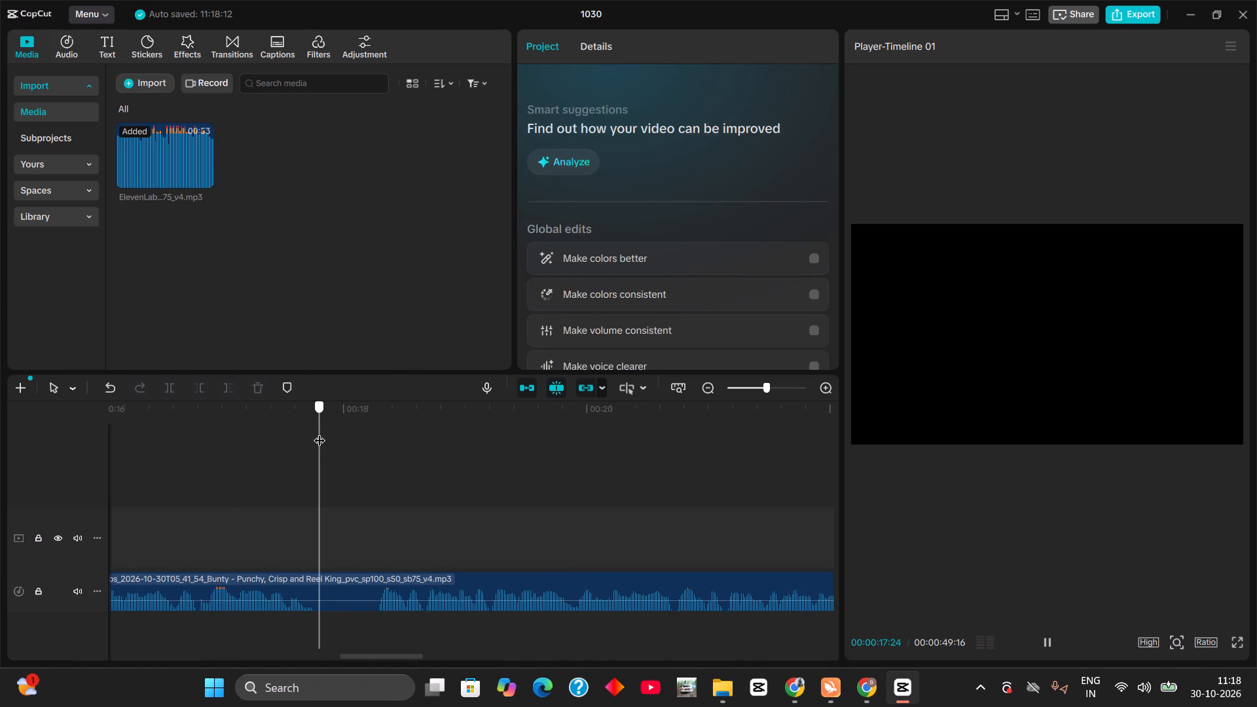
{"action": "left_click_drag", "start_coordinate": [319, 432], "coordinate": [316, 437]}
{"action": "key", "text": "ctrl+b"}
{"action": "left_click", "coordinate": [331, 589]}
{"action": "key", "text": "ctrl+b"}
{"action": "left_click_drag", "start_coordinate": [316, 496], "coordinate": [349, 504]}
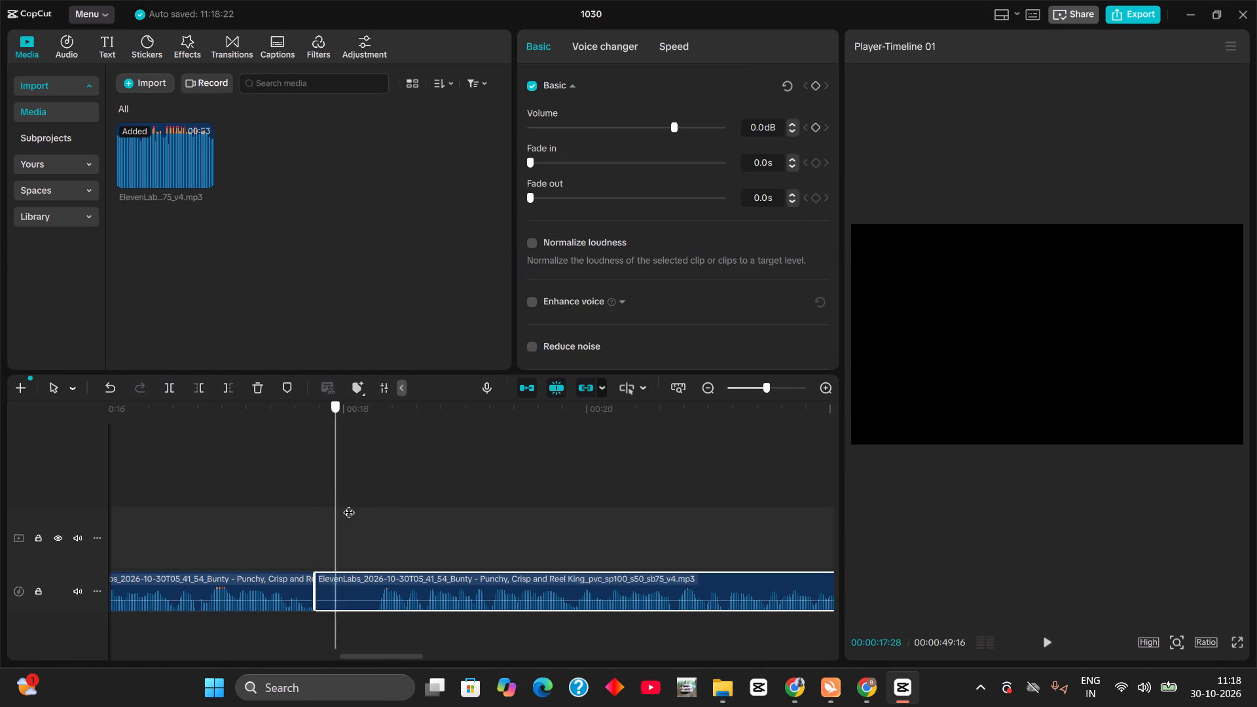
{"action": "left_click_drag", "start_coordinate": [349, 504], "coordinate": [380, 509]}
{"action": "key", "text": "ctrl+b"}
{"action": "left_click", "coordinate": [352, 595]}
{"action": "key", "text": "equal"}
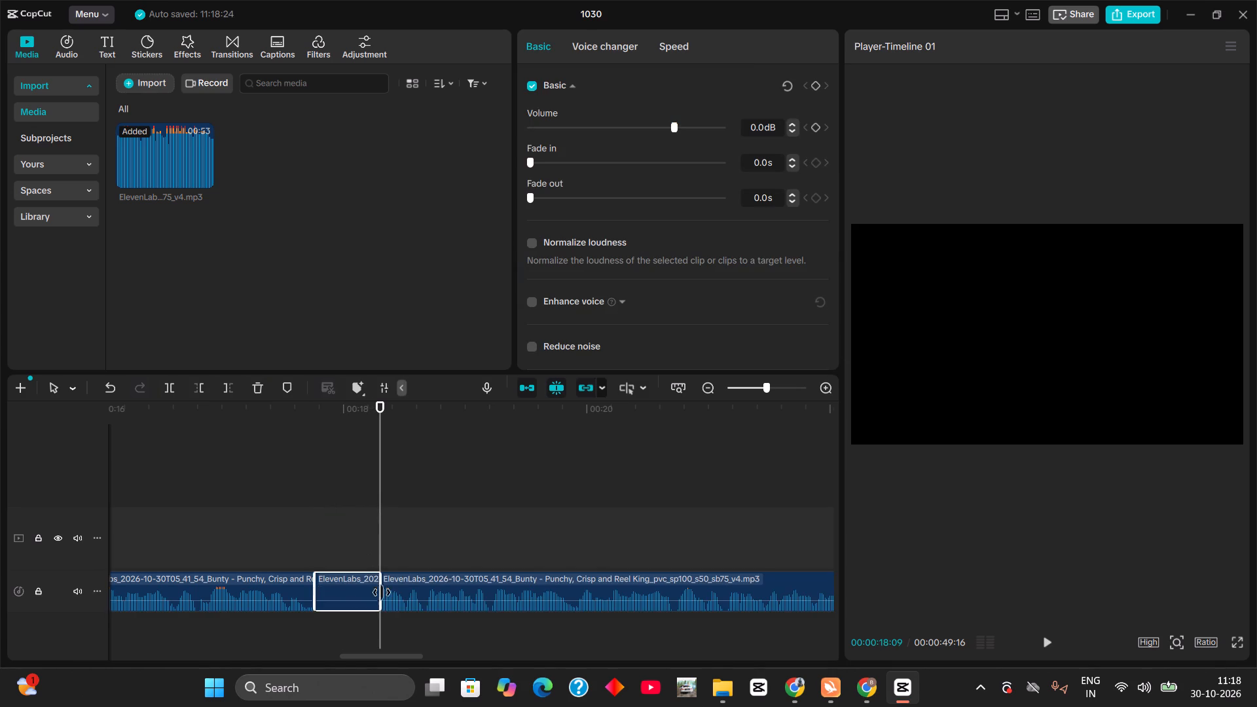
{"action": "key", "text": "BackSpace"}
{"action": "left_click_drag", "start_coordinate": [414, 587], "coordinate": [347, 587]}
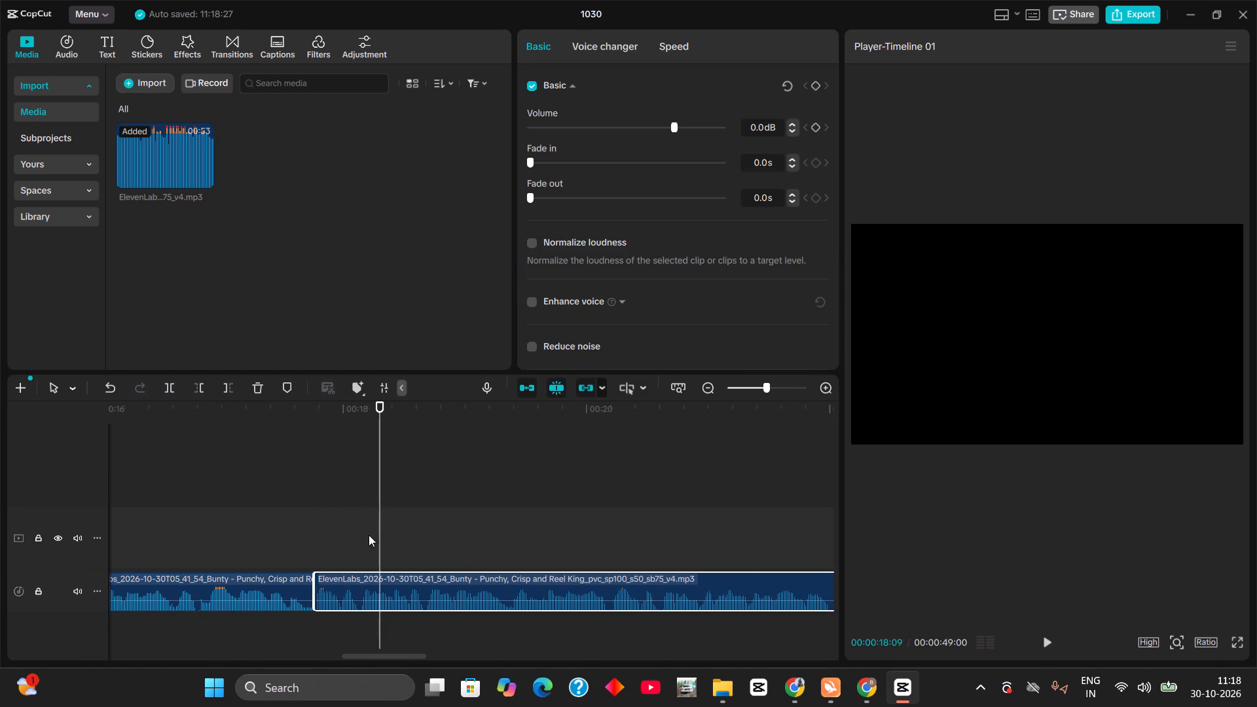
Cut out the silence from 00:00:22:00 to 00:00:22:08 and move the following audio back to close the gap.
{"action": "left_click_drag", "start_coordinate": [381, 535], "coordinate": [823, 581]}
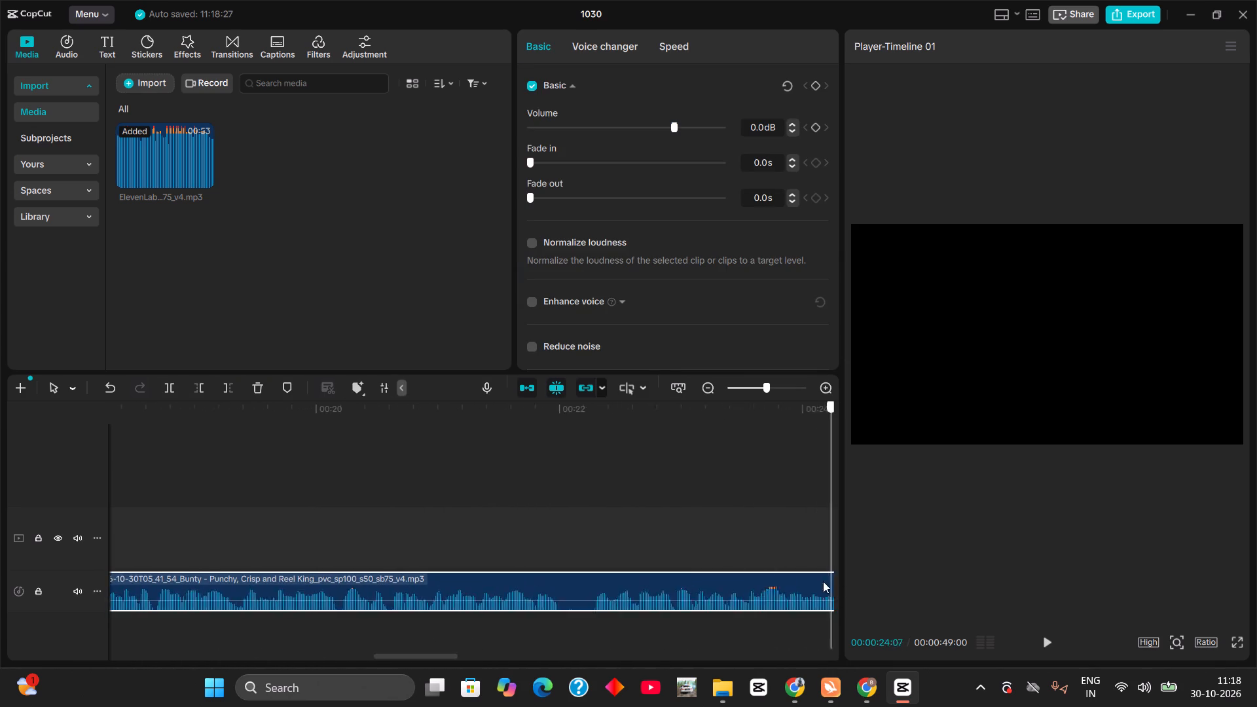
{"action": "left_click_drag", "start_coordinate": [823, 581], "coordinate": [530, 553]}
{"action": "key", "text": "ctrl+b"}
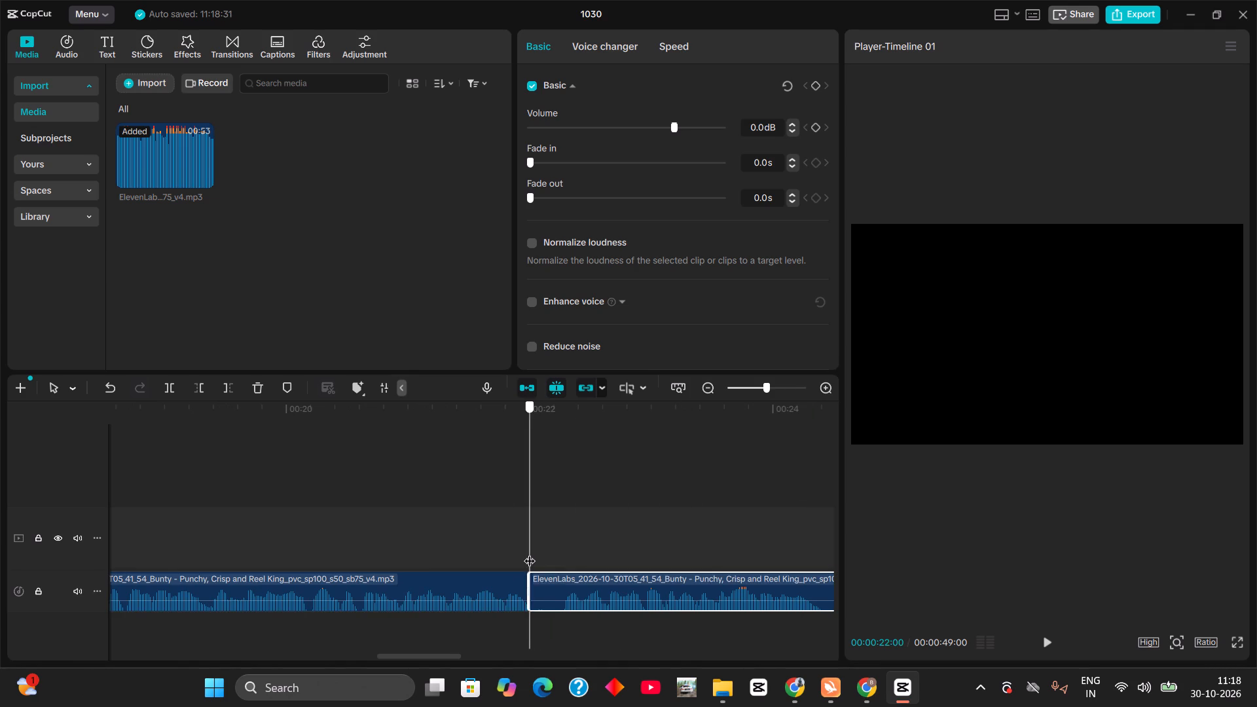
{"action": "left_click_drag", "start_coordinate": [530, 553], "coordinate": [563, 552]}
{"action": "key", "text": "b"}
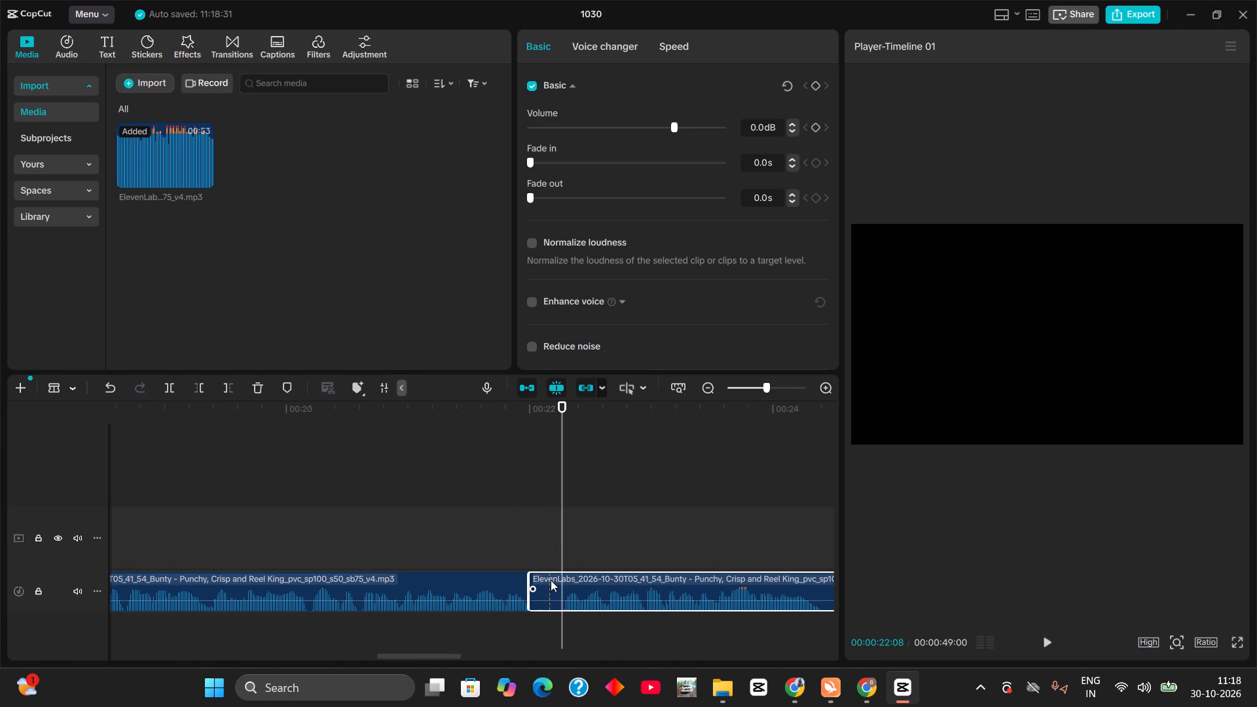
{"action": "left_click", "coordinate": [565, 583]}
{"action": "key", "text": "a"}
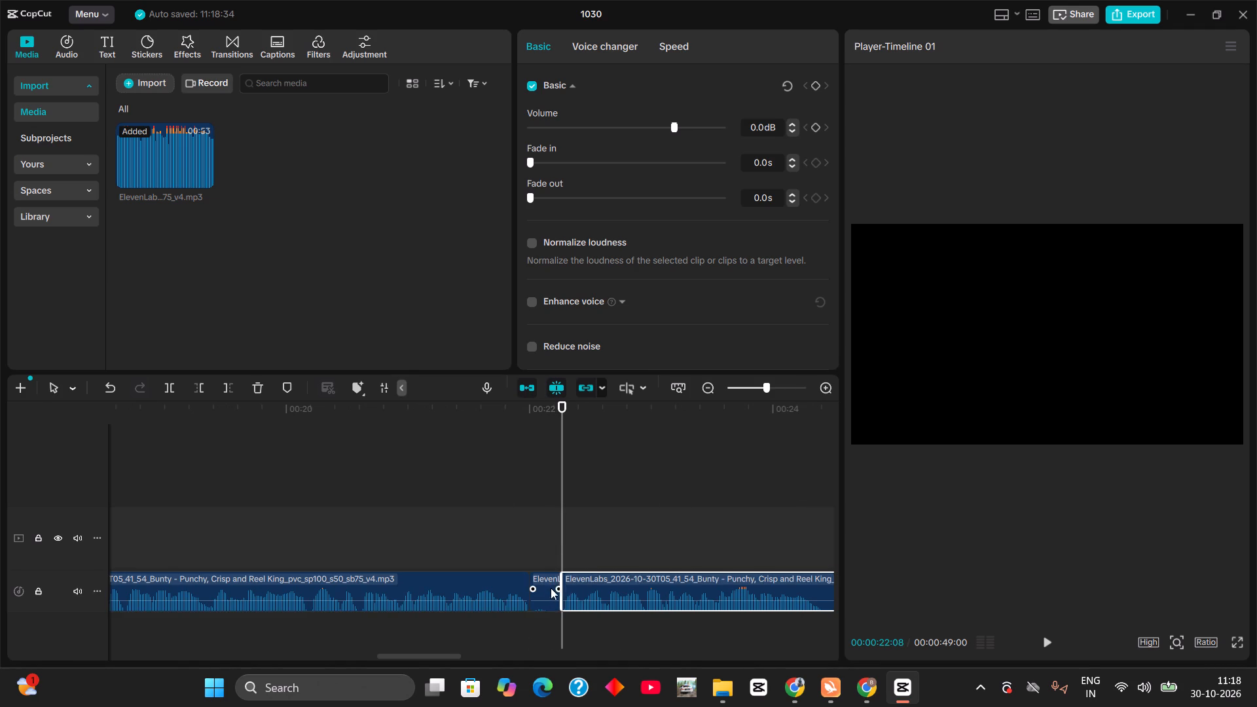
{"action": "left_click", "coordinate": [547, 591]}
{"action": "key", "text": "BackSpace"}
{"action": "left_click_drag", "start_coordinate": [592, 596], "coordinate": [576, 595]}
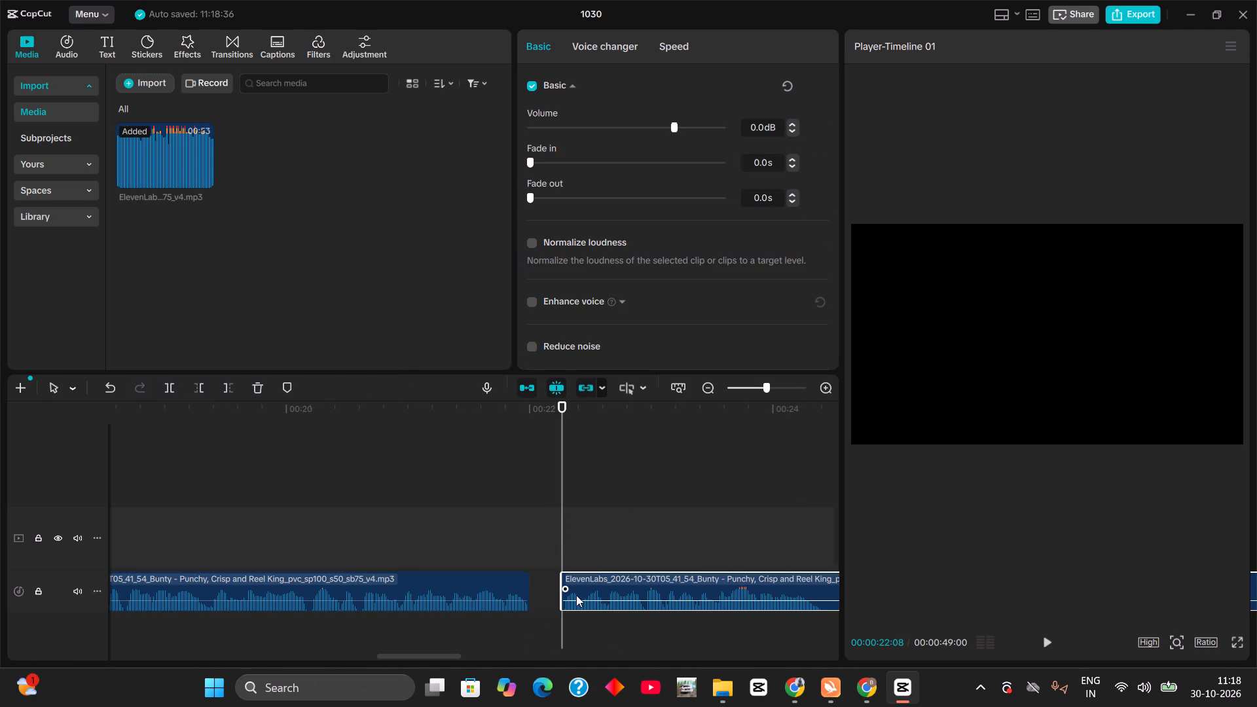
{"action": "left_click_drag", "start_coordinate": [576, 595], "coordinate": [564, 599]}
Cut out the silence from 00:00:24:04 to 00:00:24:17 and move the following audio back to close the gap.
{"action": "left_click_drag", "start_coordinate": [566, 537], "coordinate": [589, 536]}
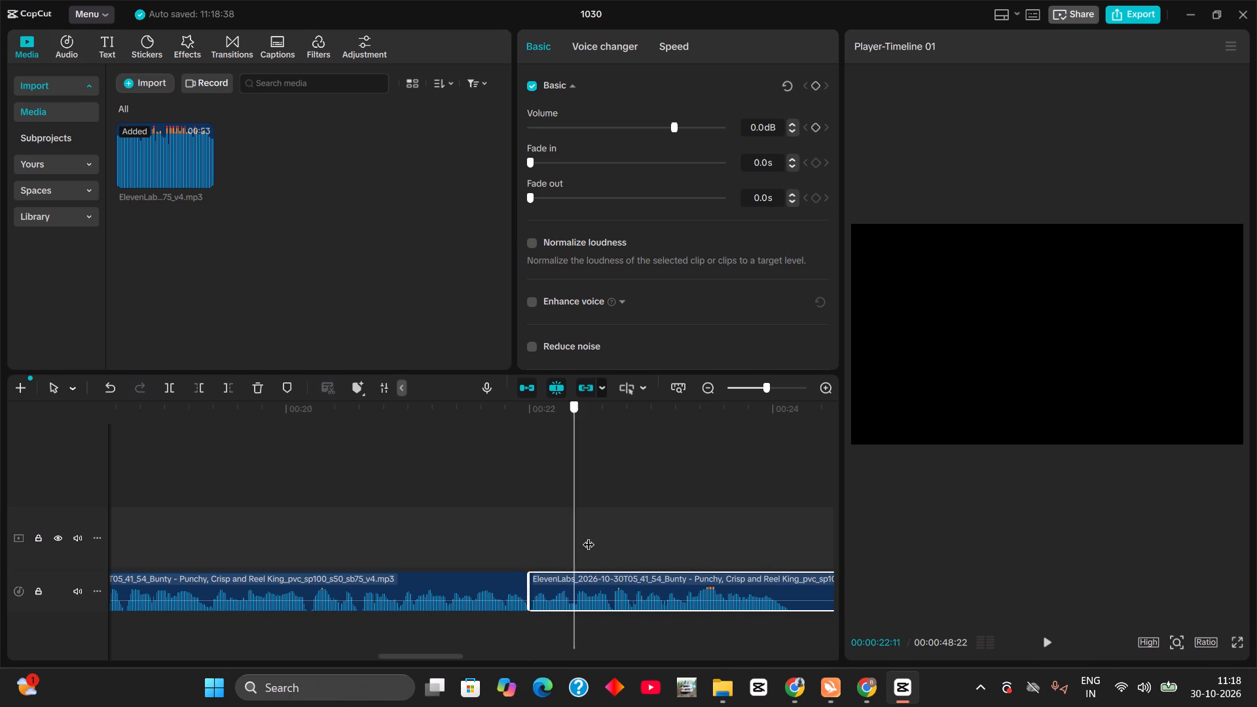
{"action": "left_click_drag", "start_coordinate": [589, 536], "coordinate": [495, 551]}
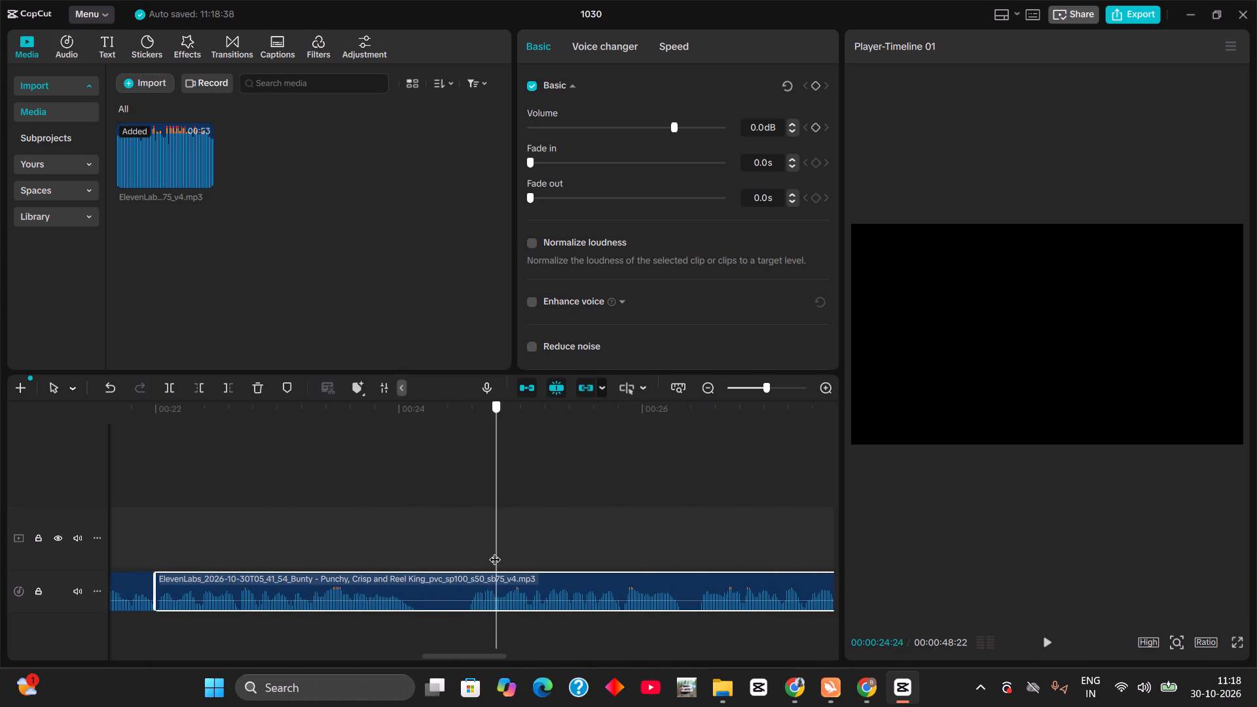
{"action": "left_click_drag", "start_coordinate": [495, 551], "coordinate": [415, 562]}
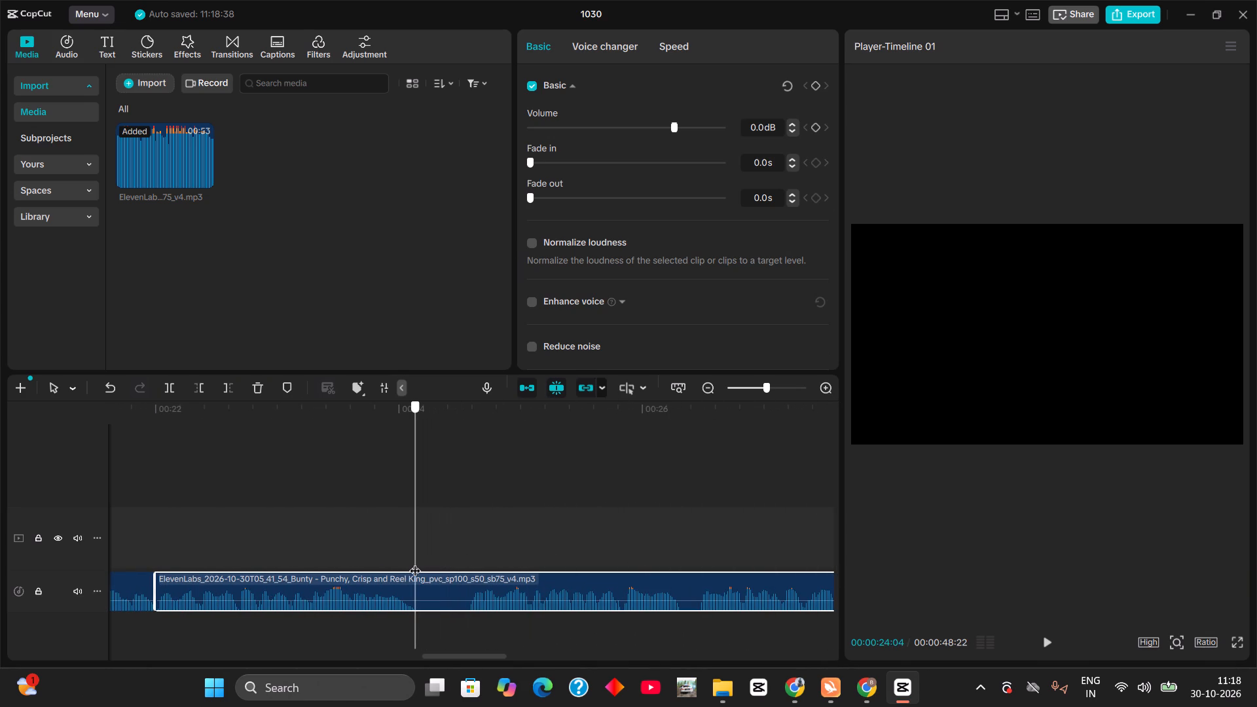
{"action": "left_click_drag", "start_coordinate": [415, 562], "coordinate": [451, 561]}
{"action": "key", "text": "ctrl+b"}
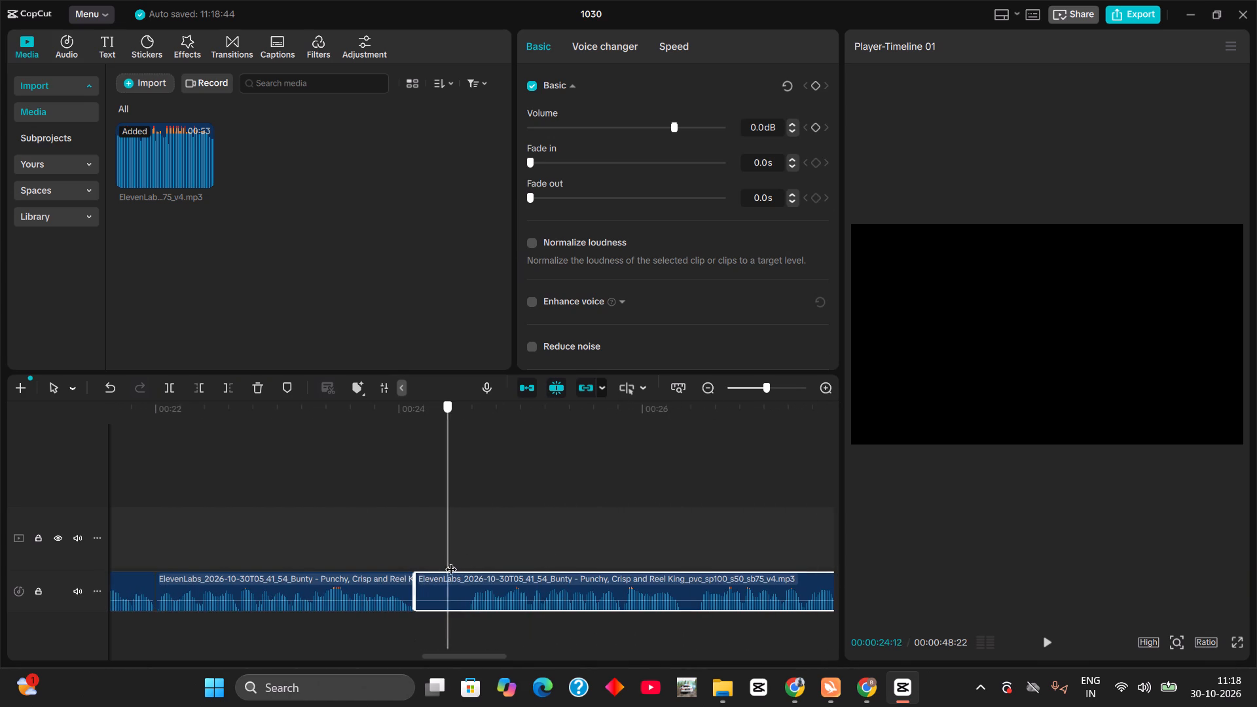
{"action": "left_click_drag", "start_coordinate": [451, 561], "coordinate": [467, 562]}
{"action": "key", "text": "ctrl+b"}
{"action": "left_click", "coordinate": [450, 579]}
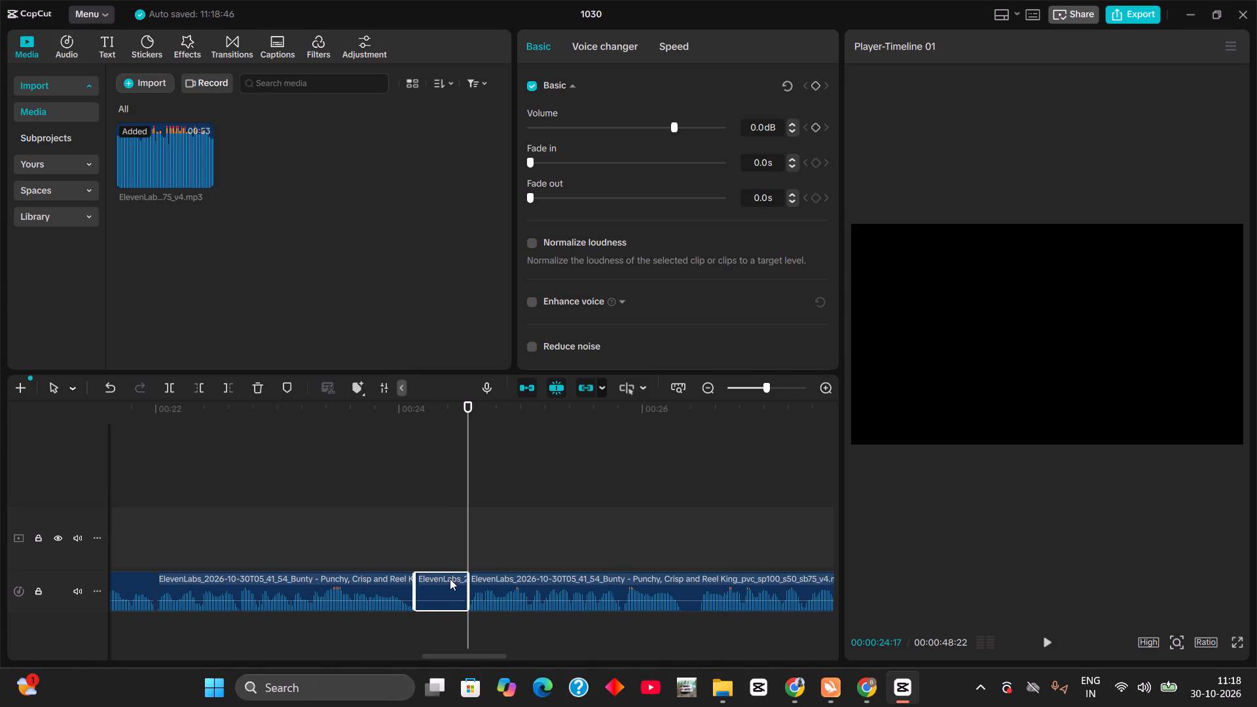
{"action": "key", "text": "BackSpace"}
{"action": "left_click_drag", "start_coordinate": [489, 587], "coordinate": [441, 586]}
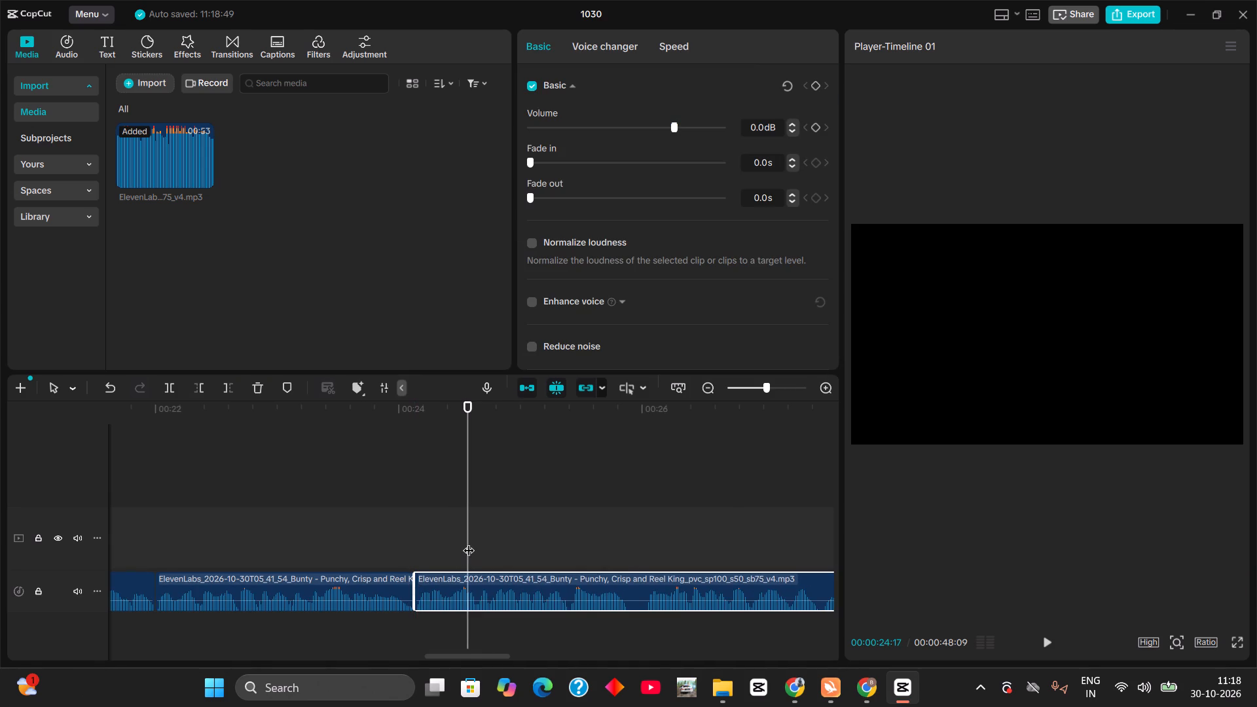
Cut out the short pause from 00:00:25:27 to 00:00:26:01 and move the following audio back to close the gap.
{"action": "left_click_drag", "start_coordinate": [469, 542], "coordinate": [630, 567]}
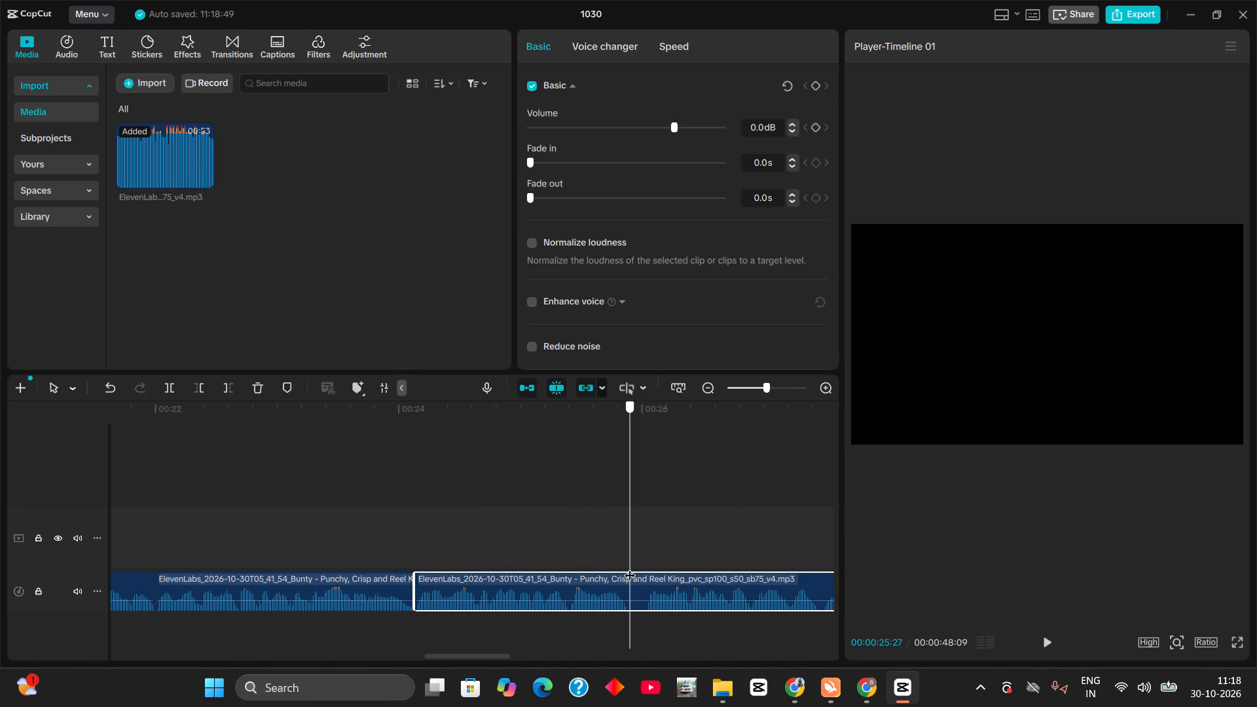
{"action": "left_click_drag", "start_coordinate": [630, 567], "coordinate": [645, 571]}
{"action": "key", "text": "ctrl+b"}
{"action": "key", "text": "ctrl+b"}
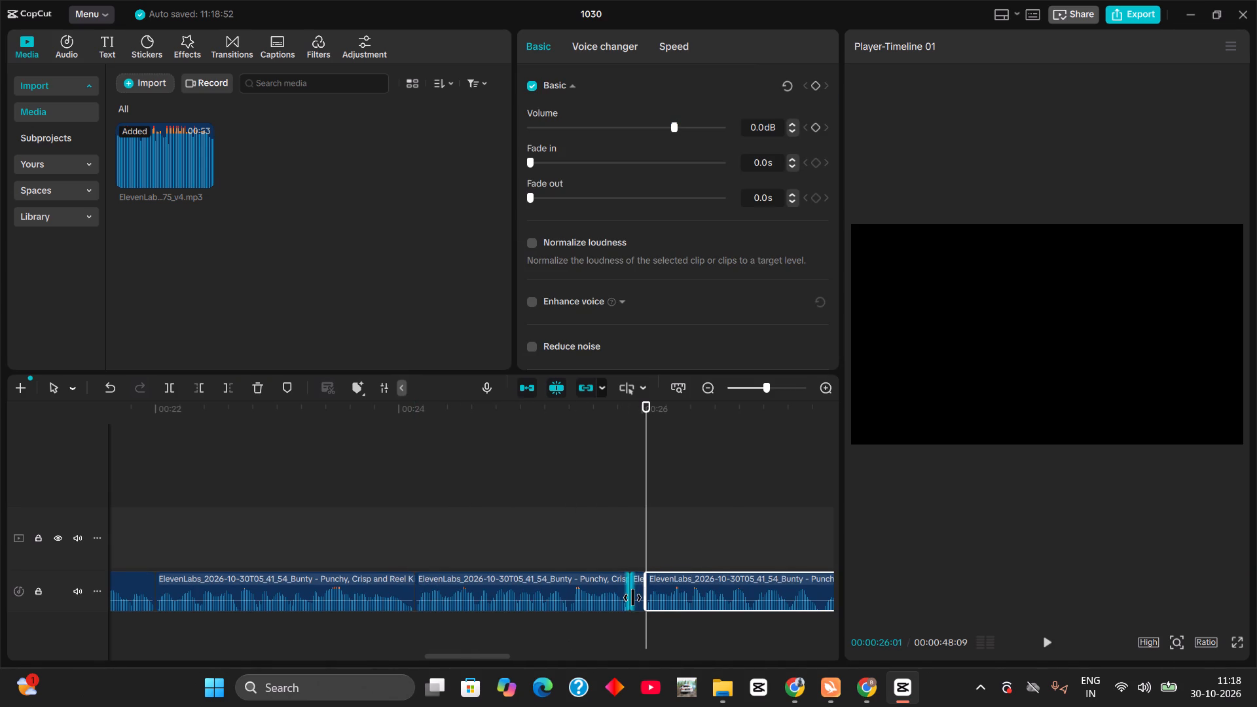
{"action": "left_click", "coordinate": [636, 594]}
{"action": "key", "text": "BackSpace"}
{"action": "left_click_drag", "start_coordinate": [667, 589], "coordinate": [655, 590]}
{"action": "left_click", "coordinate": [655, 590]}
Cut out the silence from about 00:00:29:21 to 00:00:30:06 and move the following audio back to close the gap.
{"action": "left_click_drag", "start_coordinate": [650, 536], "coordinate": [851, 559]}
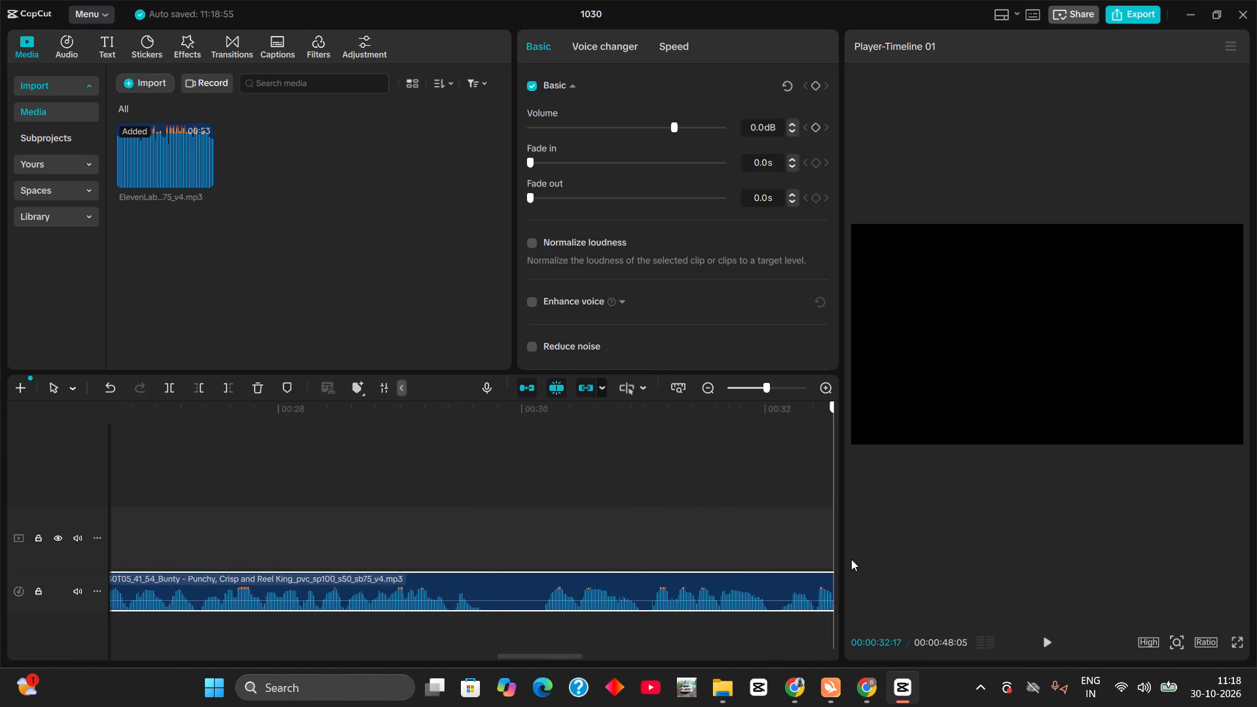
{"action": "left_click_drag", "start_coordinate": [851, 559], "coordinate": [310, 573]}
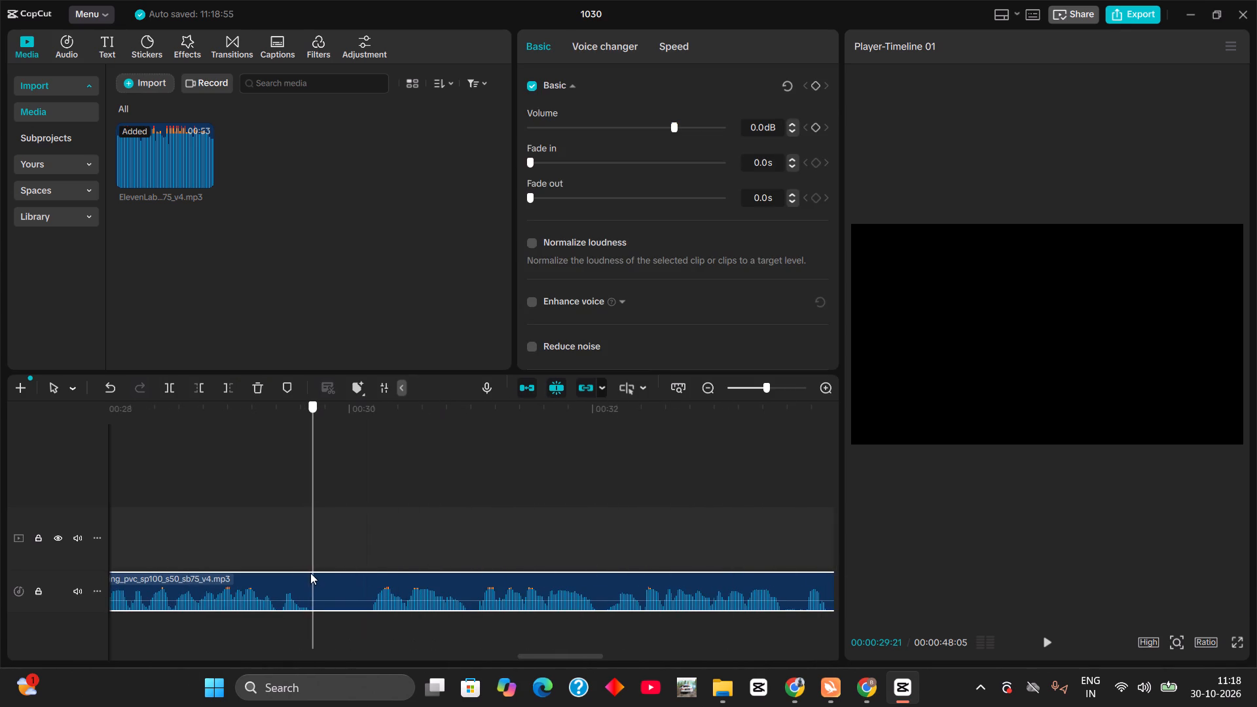
{"action": "left_click_drag", "start_coordinate": [310, 573], "coordinate": [372, 576]}
{"action": "key", "text": "ctrl+b"}
{"action": "key", "text": "ctrl+b"}
{"action": "left_click", "coordinate": [348, 585]}
{"action": "key", "text": "BackSpace"}
{"action": "left_click_drag", "start_coordinate": [407, 583], "coordinate": [345, 585]}
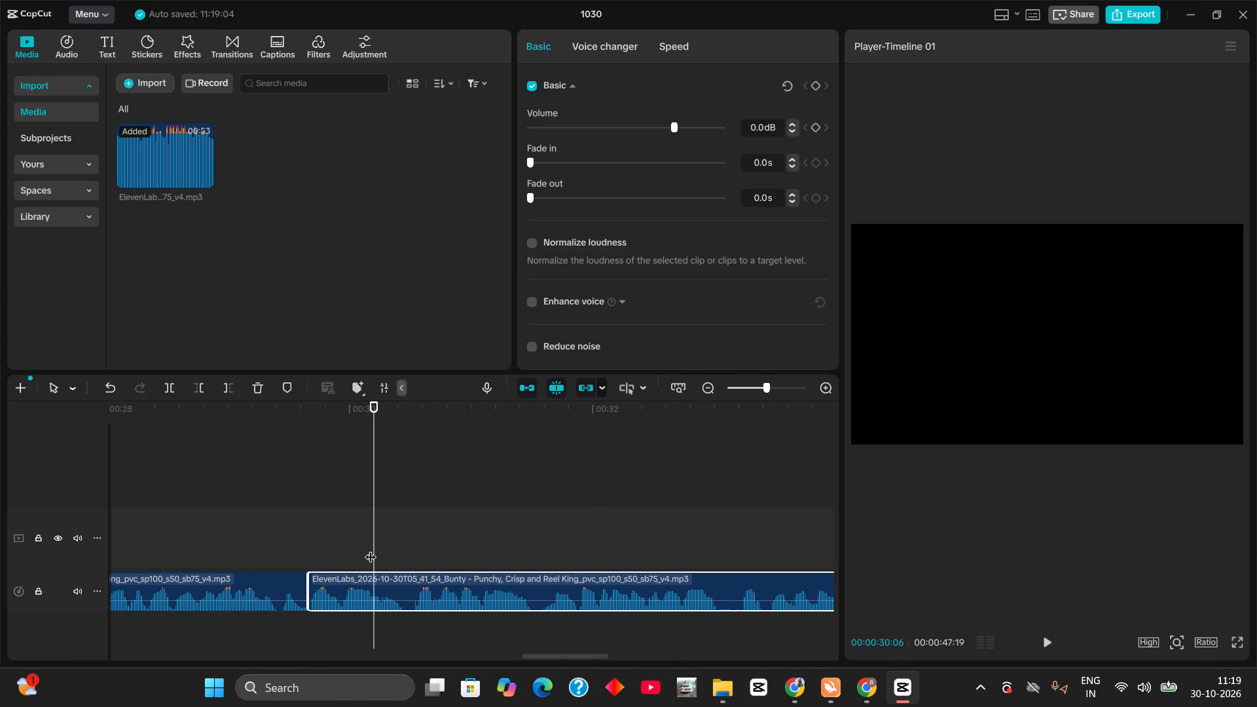
Play the voiceover across the last cut, remove the pause from 00:00:33:01 to 00:00:33:07, and move the following audio back to close the gap.
{"action": "left_click_drag", "start_coordinate": [371, 549], "coordinate": [255, 551]}
{"action": "left_click", "coordinate": [255, 551]}
{"action": "key", "text": "space"}
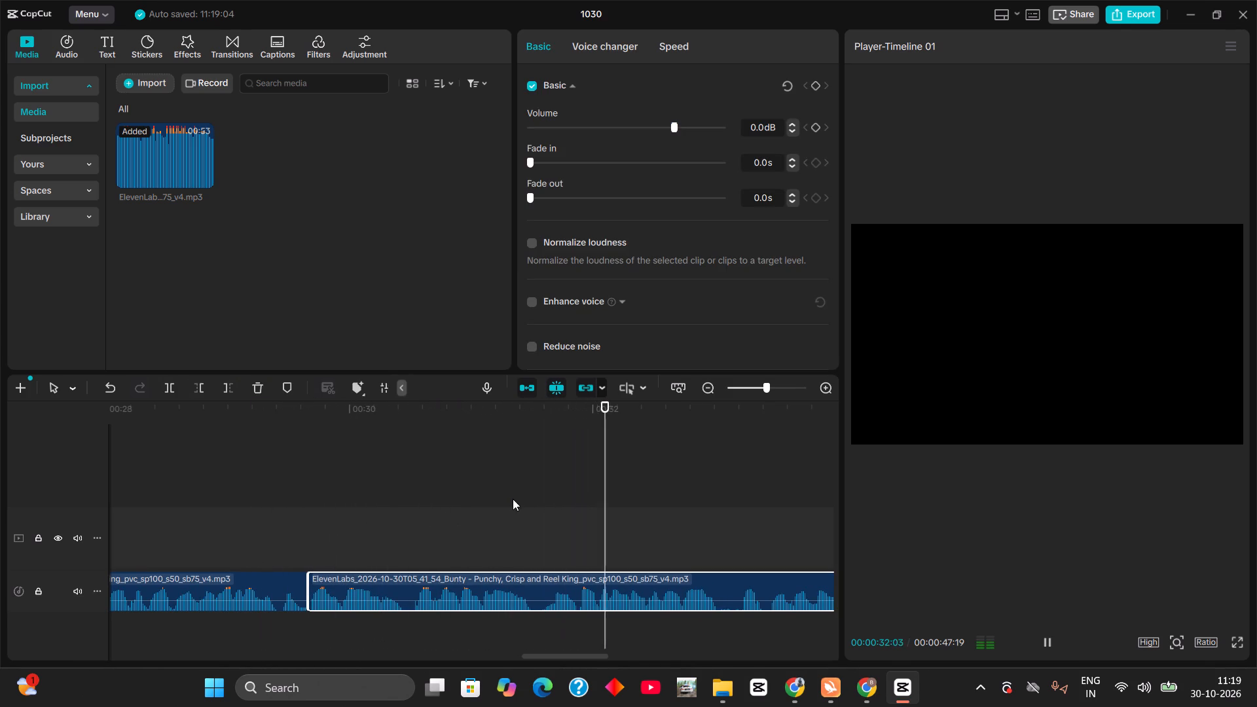
{"action": "key", "text": "space"}
{"action": "left_click_drag", "start_coordinate": [706, 412], "coordinate": [706, 412]}
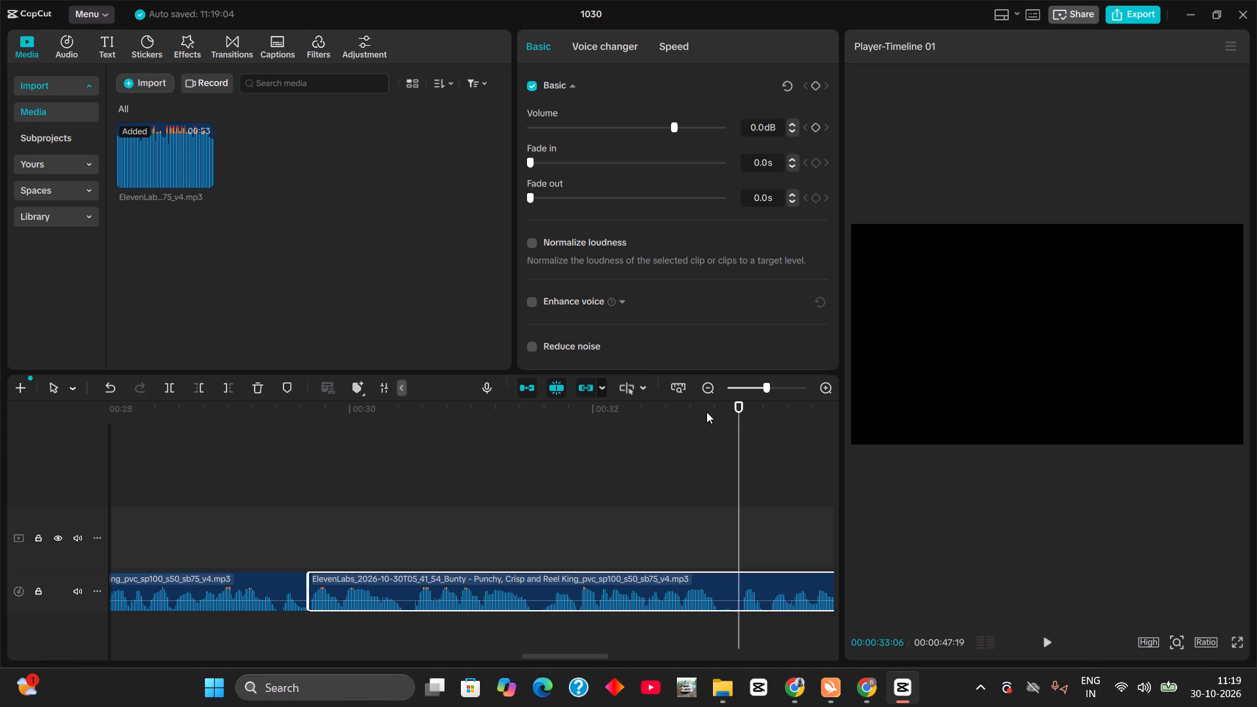
{"action": "left_click_drag", "start_coordinate": [706, 412], "coordinate": [725, 421]}
{"action": "key", "text": "ctrl+b"}
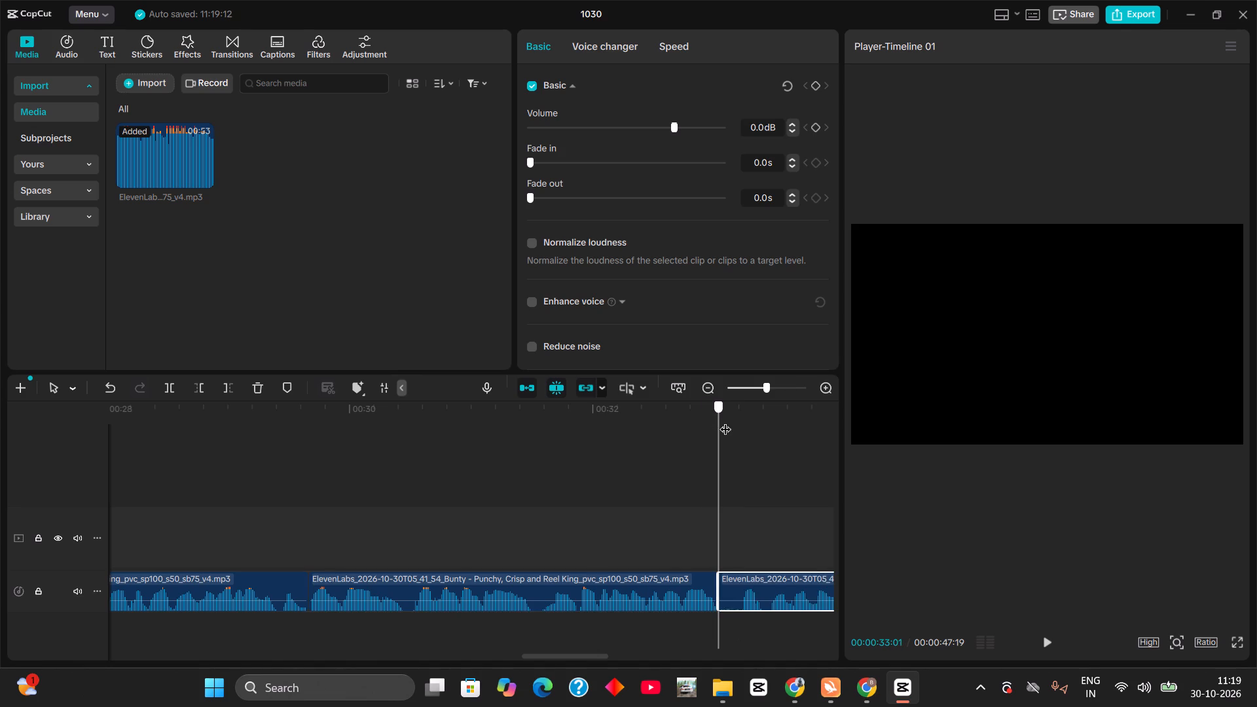
{"action": "left_click_drag", "start_coordinate": [725, 421], "coordinate": [742, 435]}
{"action": "key", "text": "ctrl+b"}
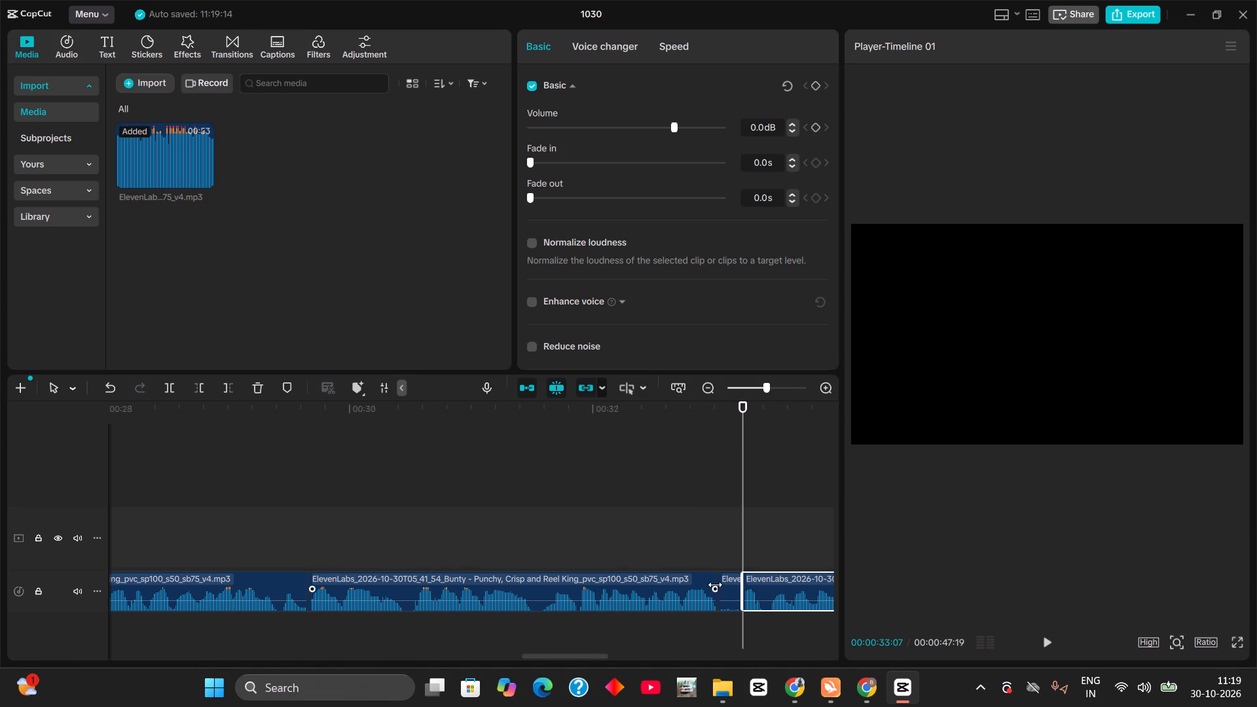
{"action": "left_click", "coordinate": [728, 589]}
{"action": "key", "text": "BackSpace"}
{"action": "left_click_drag", "start_coordinate": [764, 589], "coordinate": [746, 589]}
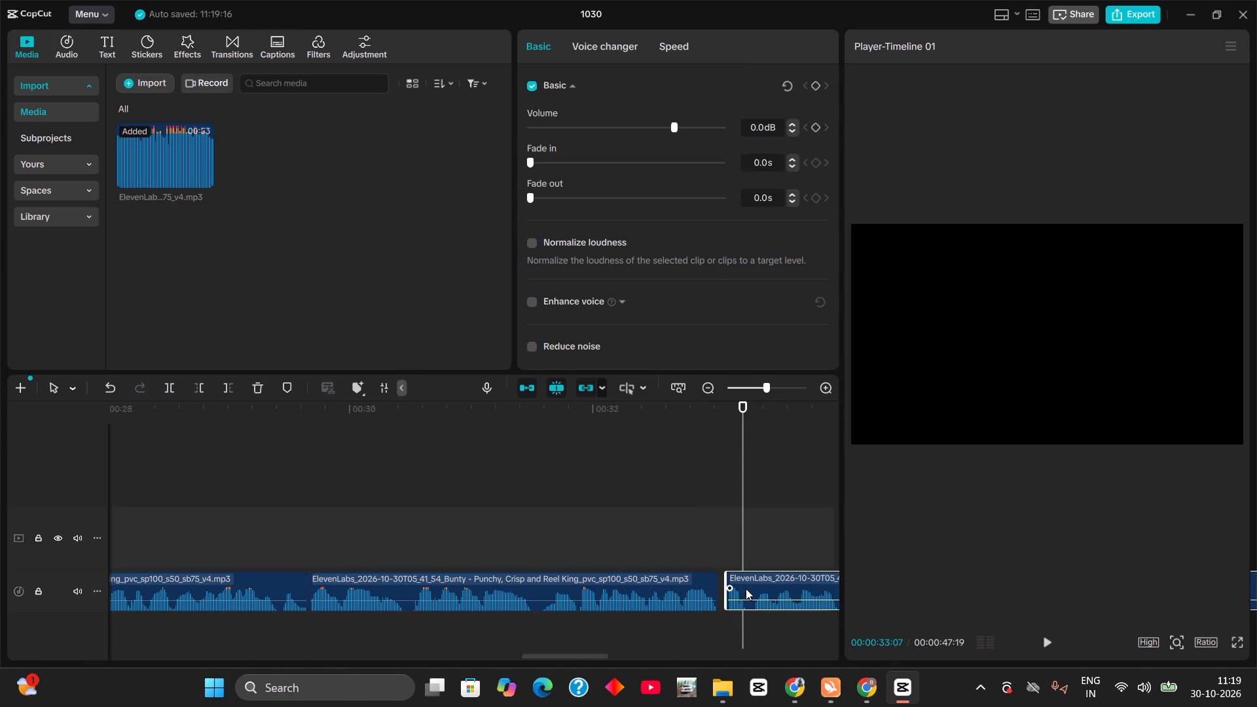
{"action": "left_click_drag", "start_coordinate": [746, 589], "coordinate": [740, 590]}
Play the voiceover onward from about 00:00:32, cut out the silence from 00:00:37:06 to 00:00:37:24, and move the following audio back to close the gap.
{"action": "left_click", "coordinate": [610, 422]}
{"action": "key", "text": "space"}
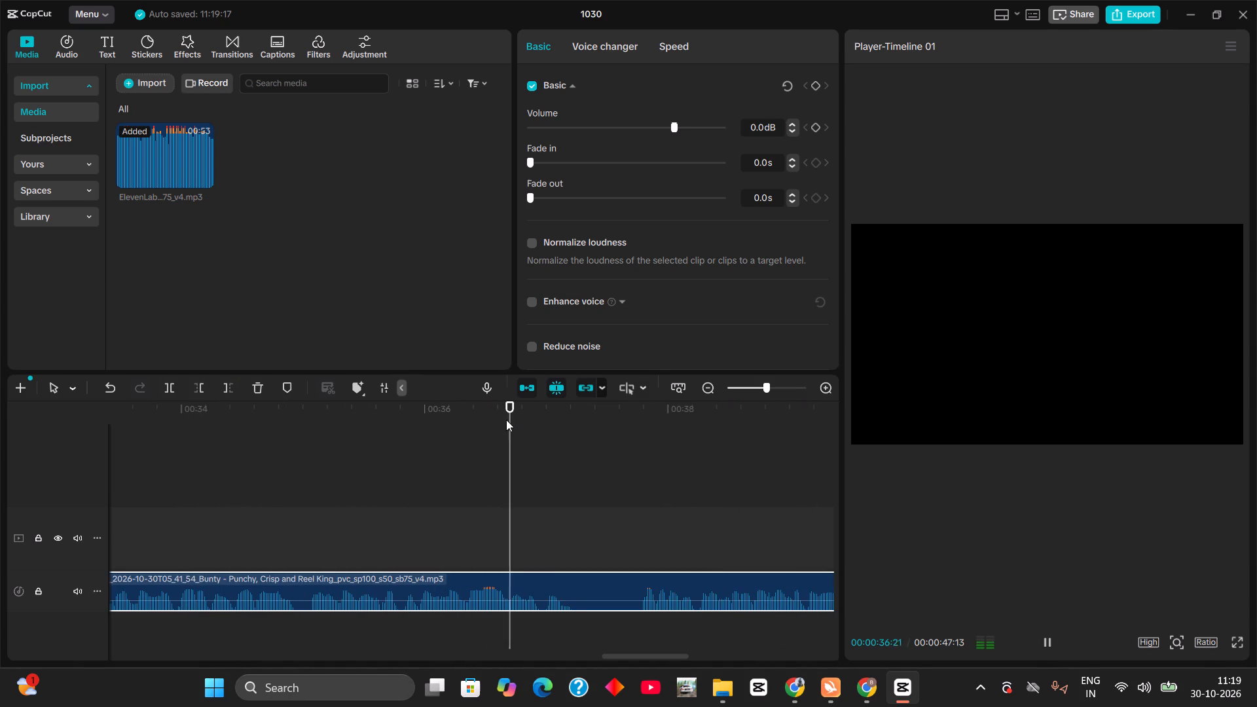
{"action": "left_click_drag", "start_coordinate": [530, 418], "coordinate": [570, 440]}
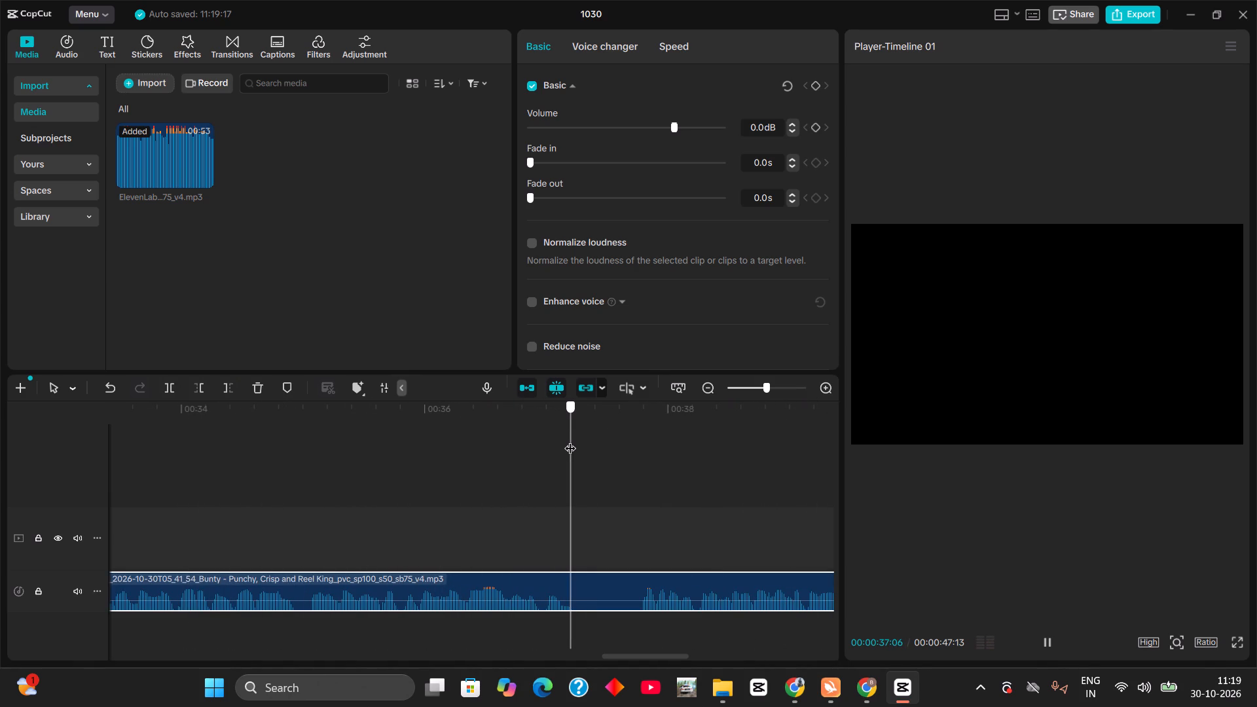
{"action": "left_click_drag", "start_coordinate": [570, 440], "coordinate": [642, 463]}
{"action": "key", "text": "ctrl+b"}
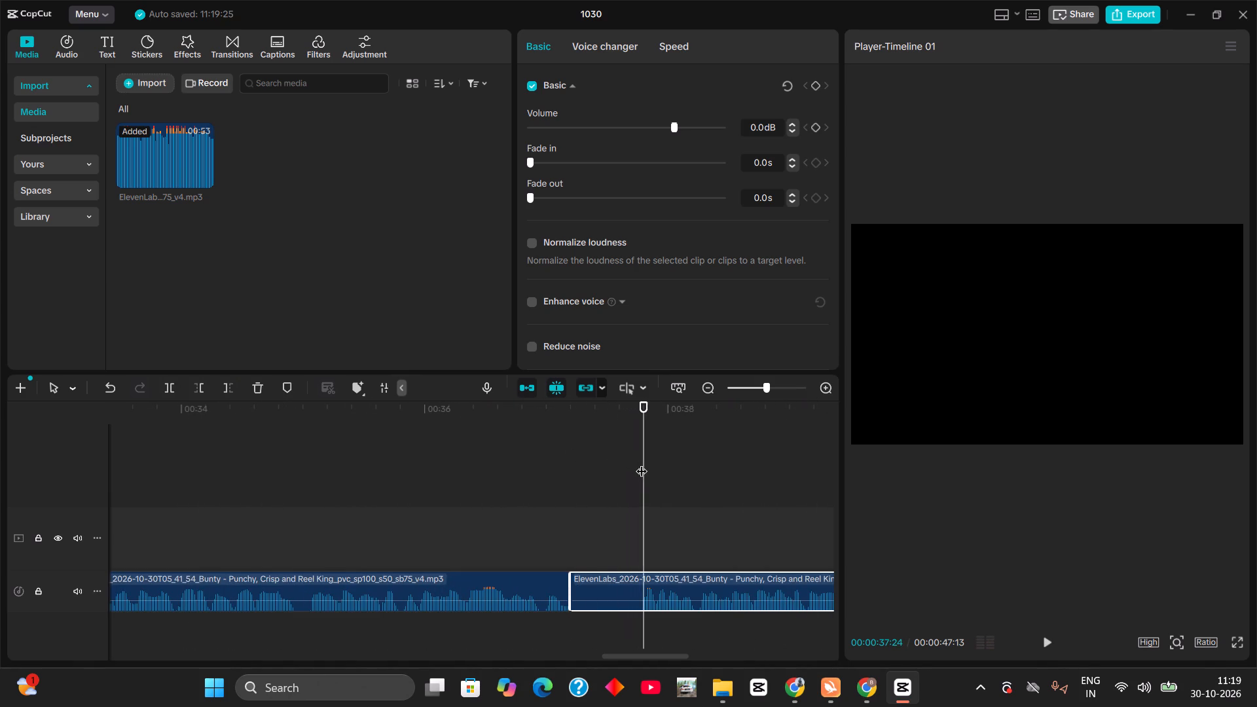
{"action": "key", "text": "ctrl+b"}
{"action": "left_click", "coordinate": [606, 588]}
{"action": "key", "text": "BackSpace"}
{"action": "left_click_drag", "start_coordinate": [665, 587], "coordinate": [655, 587]}
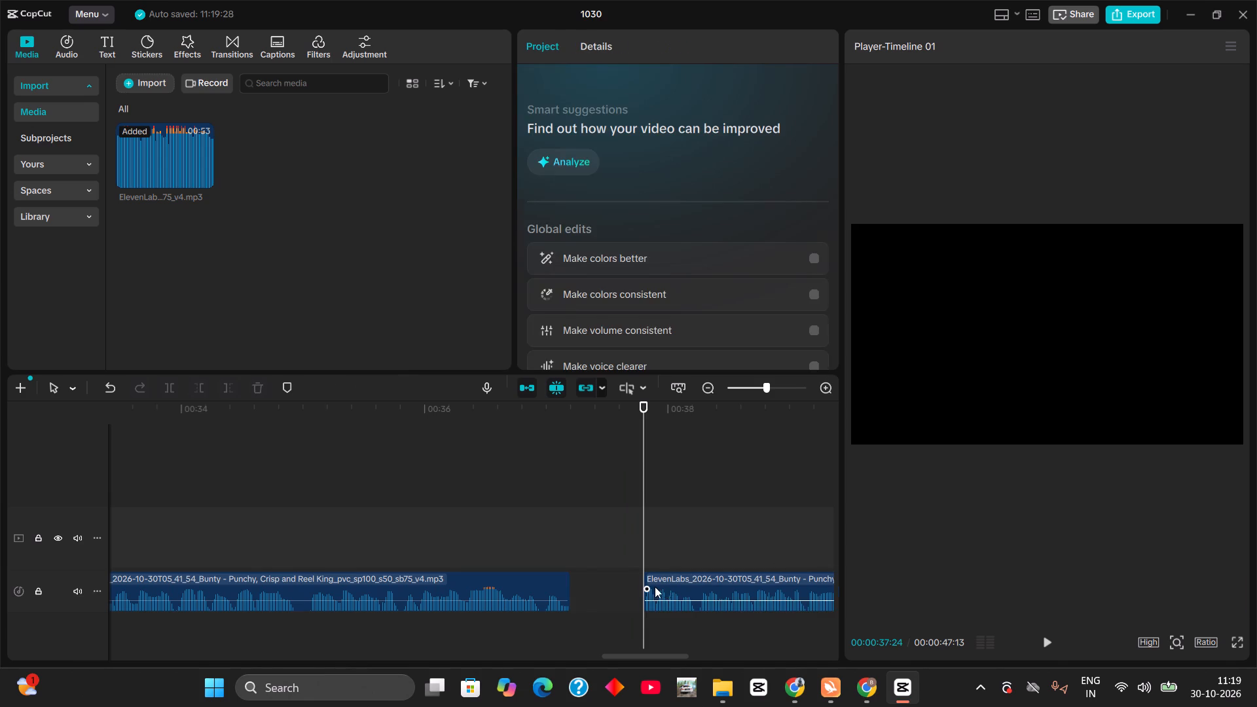
{"action": "left_click_drag", "start_coordinate": [655, 587], "coordinate": [596, 585]}
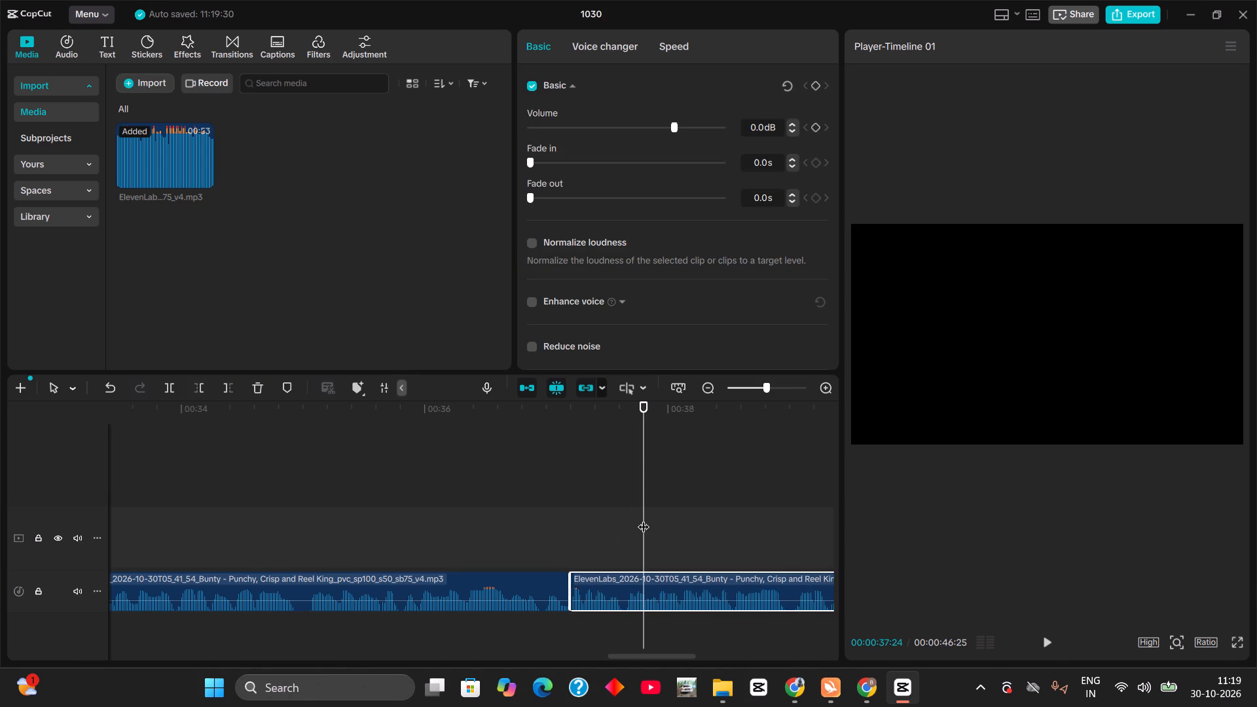
Play the voiceover onward, cut out the pause from 00:00:39:29 to 00:00:40:07, and move the following audio back to close the gap.
{"action": "left_click_drag", "start_coordinate": [644, 518], "coordinate": [741, 538]}
{"action": "key", "text": "space"}
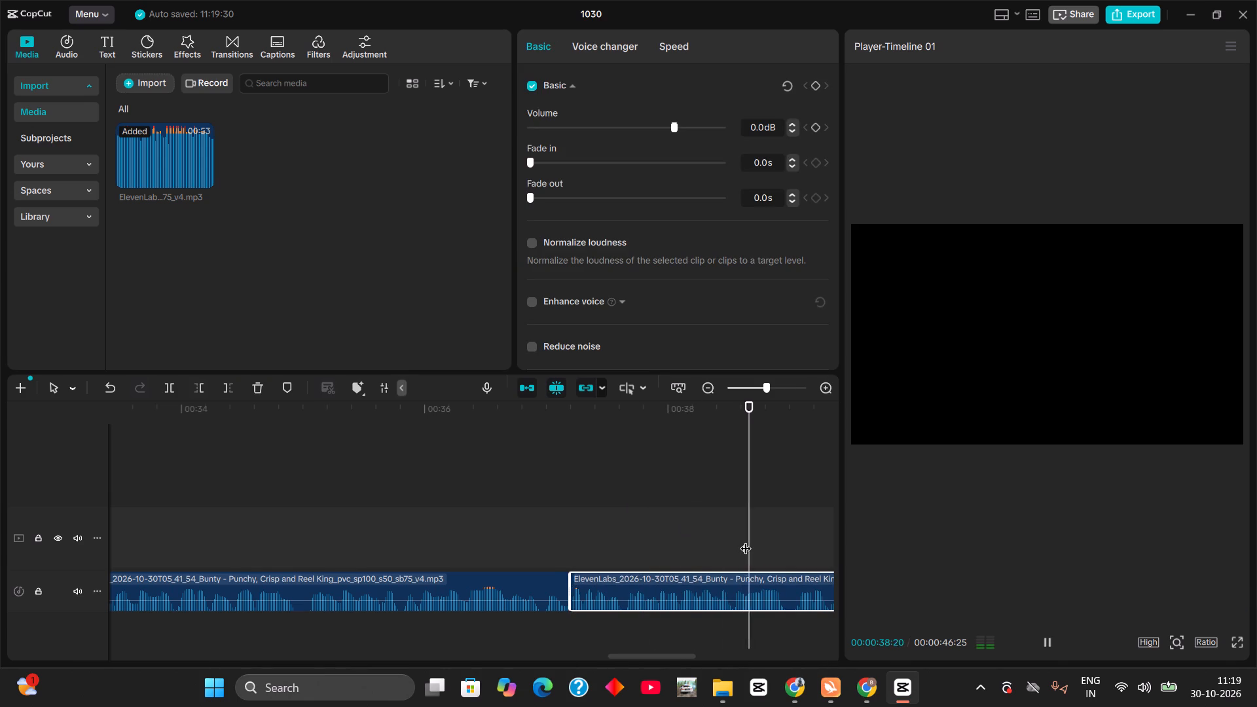
{"action": "key", "text": "space"}
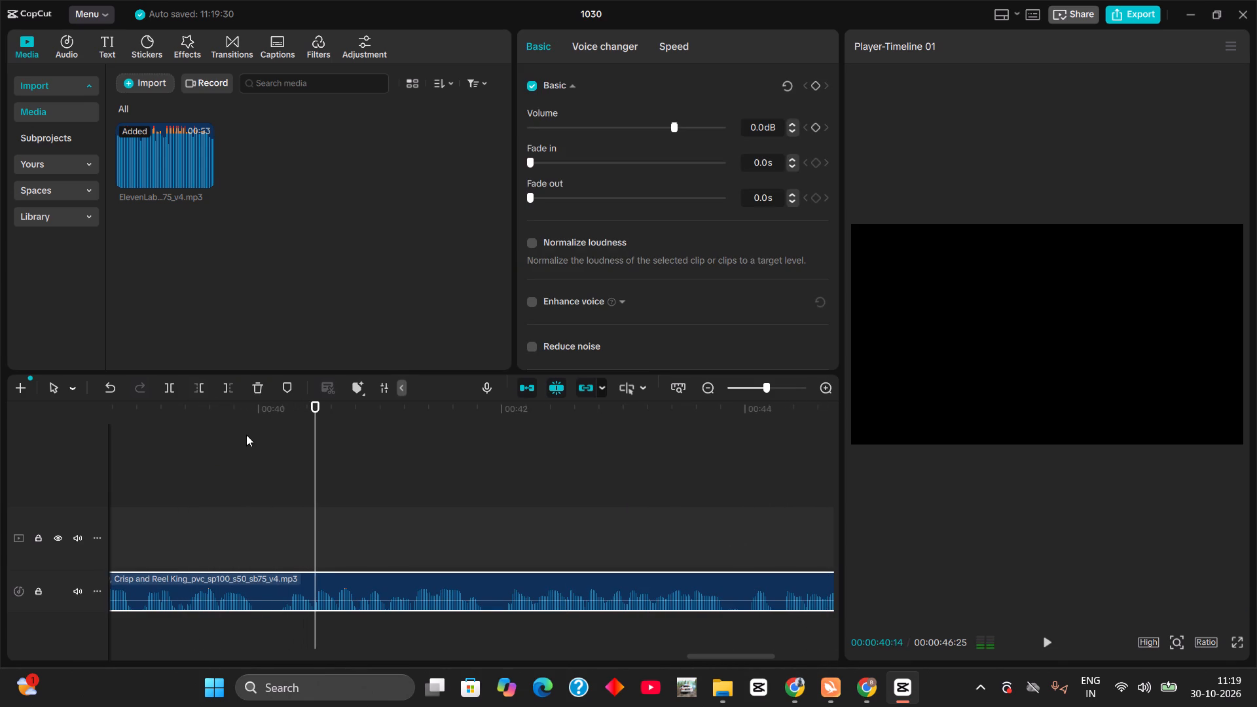
{"action": "left_click_drag", "start_coordinate": [258, 422], "coordinate": [254, 432]}
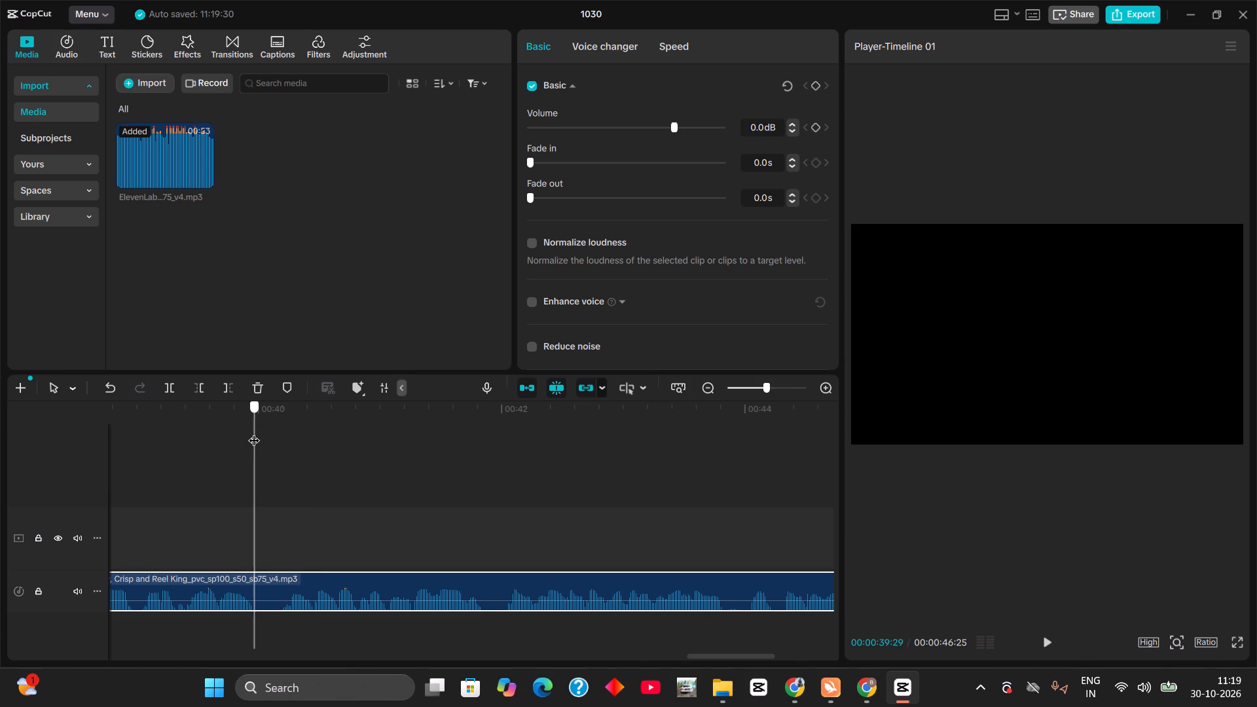
{"action": "left_click_drag", "start_coordinate": [254, 432], "coordinate": [286, 443]}
{"action": "key", "text": "ctrl+b"}
{"action": "key", "text": "ctrl+b"}
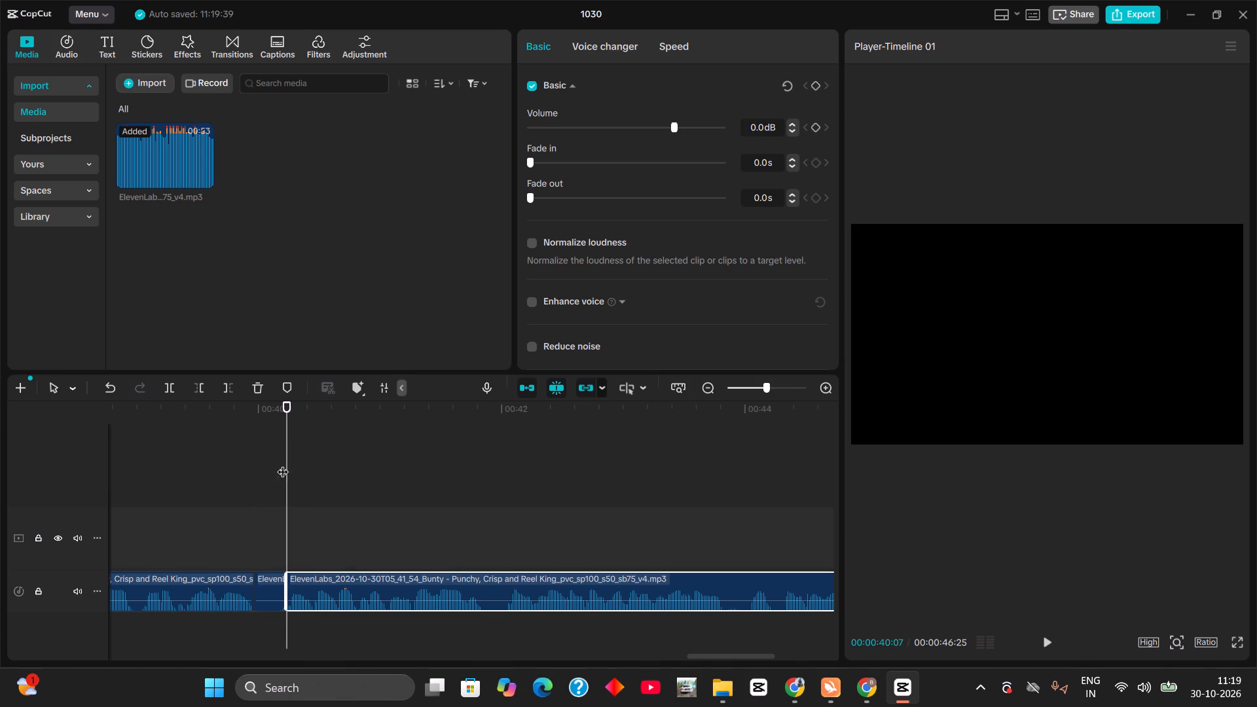
{"action": "left_click", "coordinate": [278, 589]}
{"action": "key", "text": "BackSpace"}
{"action": "left_click_drag", "start_coordinate": [314, 590], "coordinate": [284, 592]}
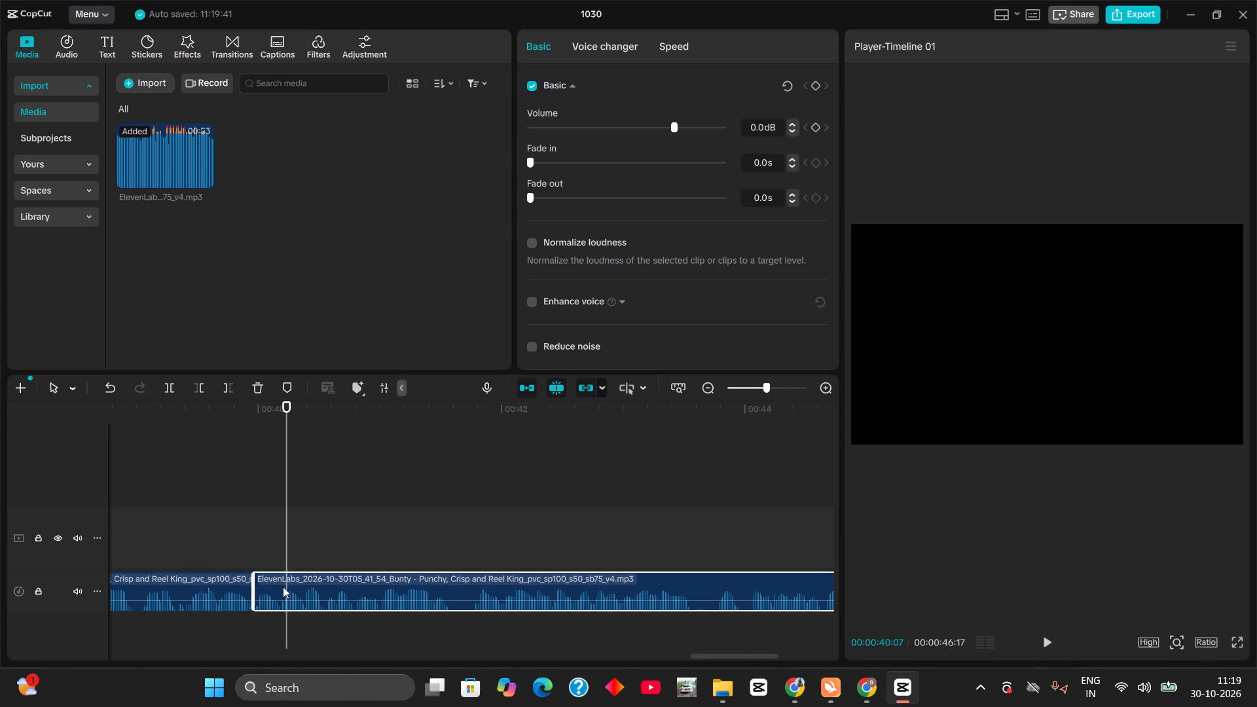
Cut out the pause from 00:00:41:17 to 00:00:41:23 and move the following audio back to close the gap.
{"action": "left_click_drag", "start_coordinate": [289, 545], "coordinate": [450, 585]}
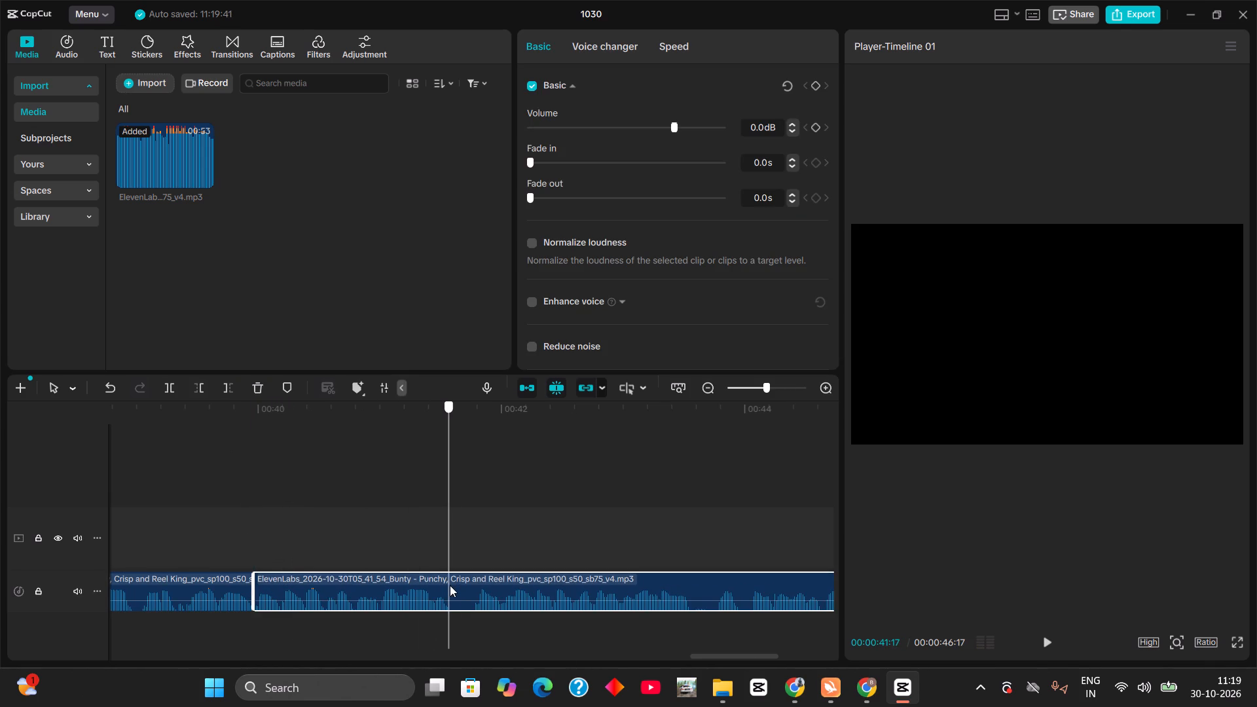
{"action": "left_click_drag", "start_coordinate": [450, 585], "coordinate": [473, 588]}
{"action": "key", "text": "ctrl+b"}
{"action": "left_click", "coordinate": [473, 588], "text": "ctrl"}
{"action": "key", "text": "ctrl+b"}
{"action": "left_click", "coordinate": [466, 594]}
{"action": "key", "text": "BackSpace"}
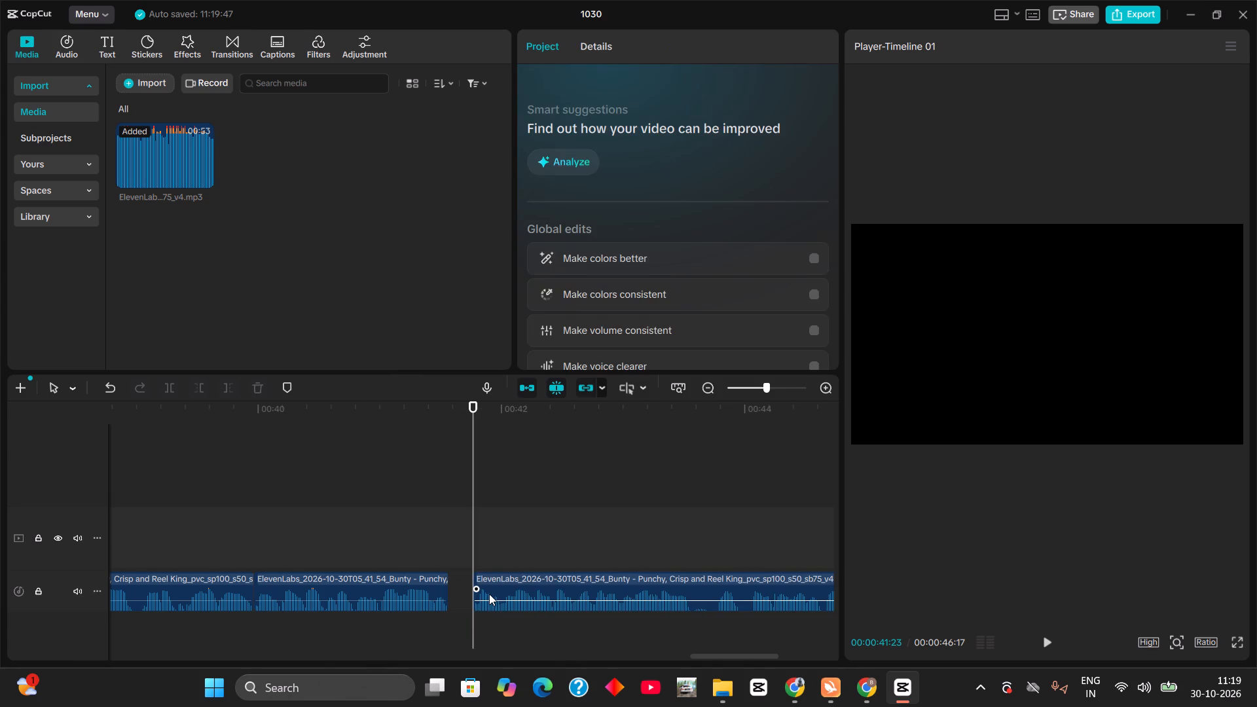
{"action": "left_click_drag", "start_coordinate": [490, 594], "coordinate": [469, 598]}
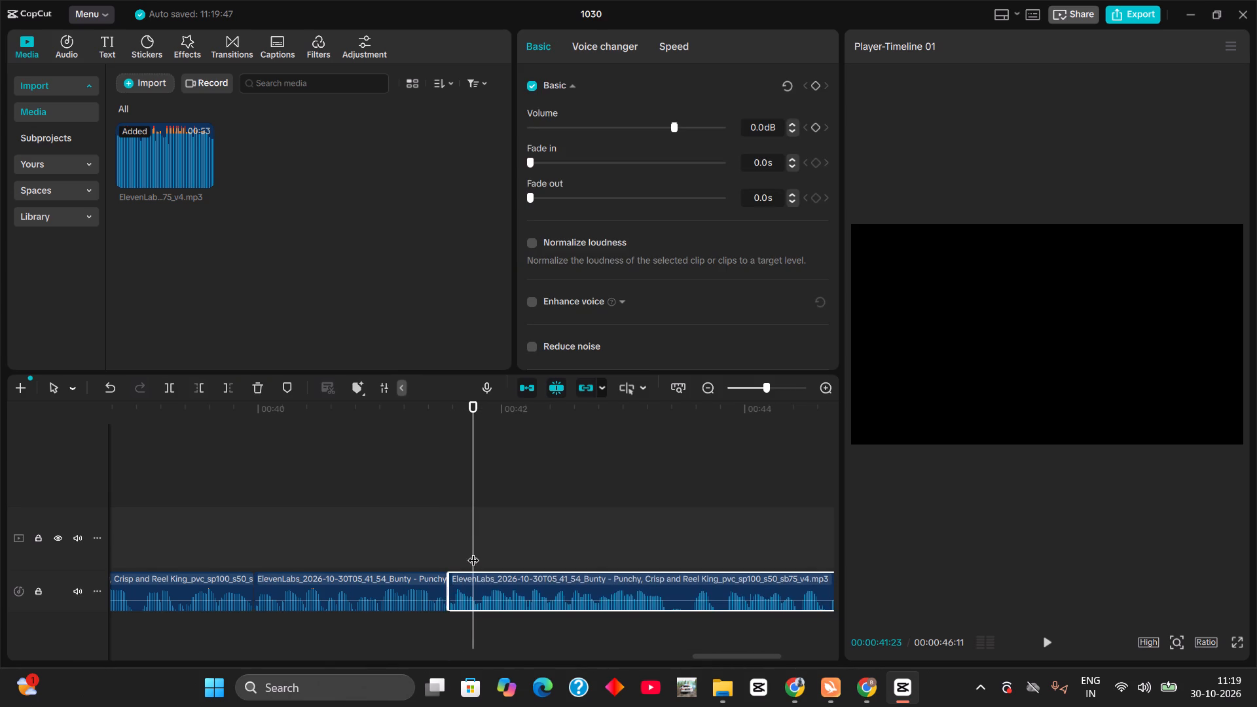
Cut out the pause from 00:00:43:12 to 00:00:43:17, move the following audio back to close the gap, and play the voiceover to its end.
{"action": "left_click_drag", "start_coordinate": [473, 549], "coordinate": [670, 562]}
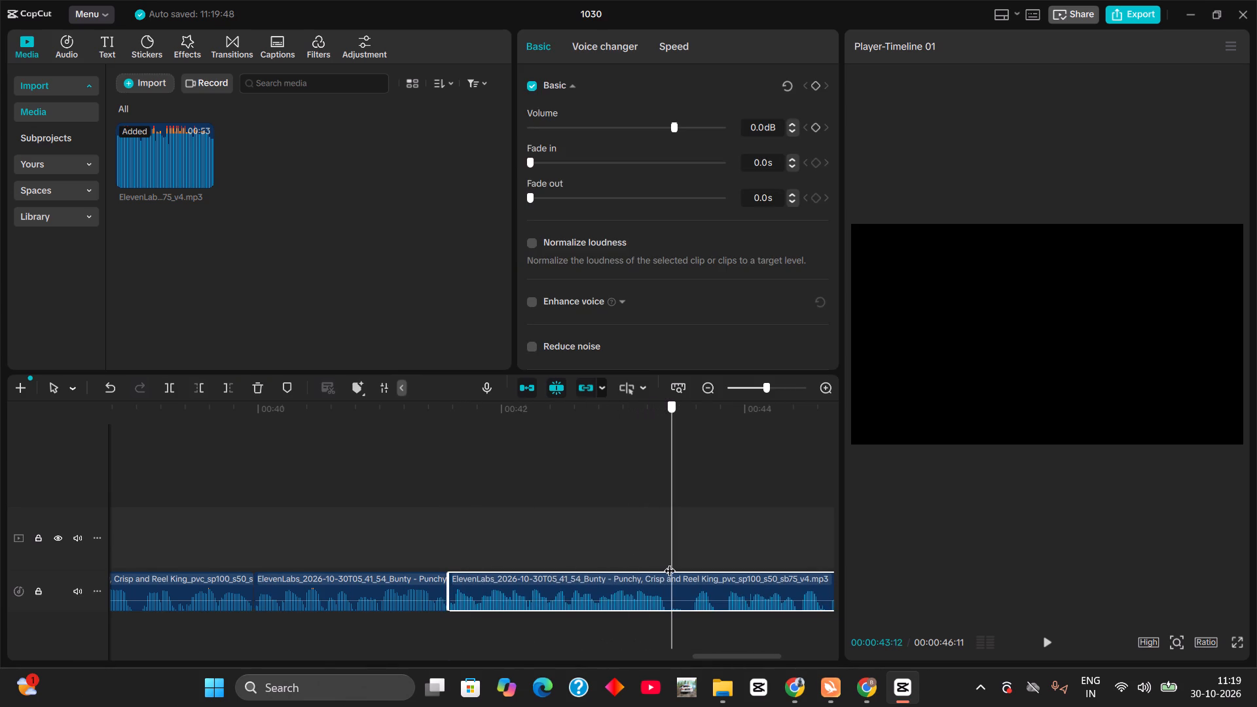
{"action": "left_click_drag", "start_coordinate": [670, 562], "coordinate": [670, 562]}
{"action": "key", "text": "ctrl+b"}
{"action": "left_click_drag", "start_coordinate": [672, 545], "coordinate": [691, 548]}
{"action": "key", "text": "ctrl+b"}
{"action": "left_click", "coordinate": [680, 596]}
{"action": "key", "text": "BackSpace"}
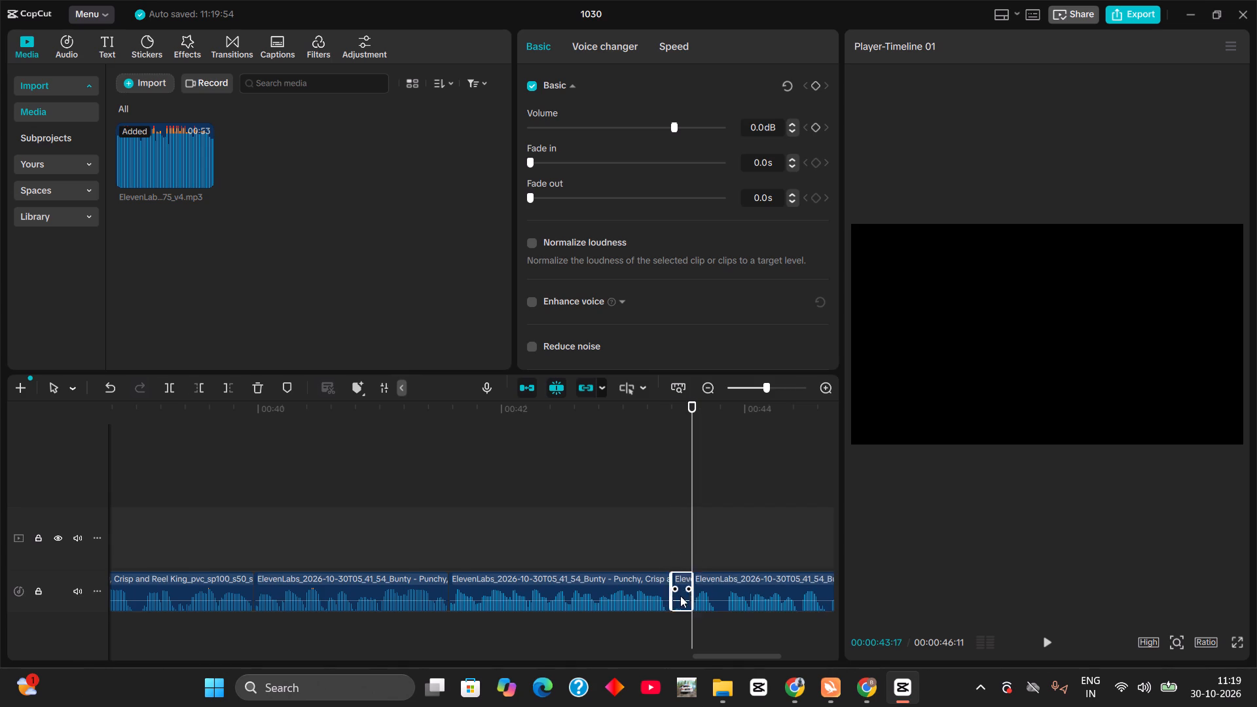
{"action": "left_click_drag", "start_coordinate": [706, 591], "coordinate": [690, 594]}
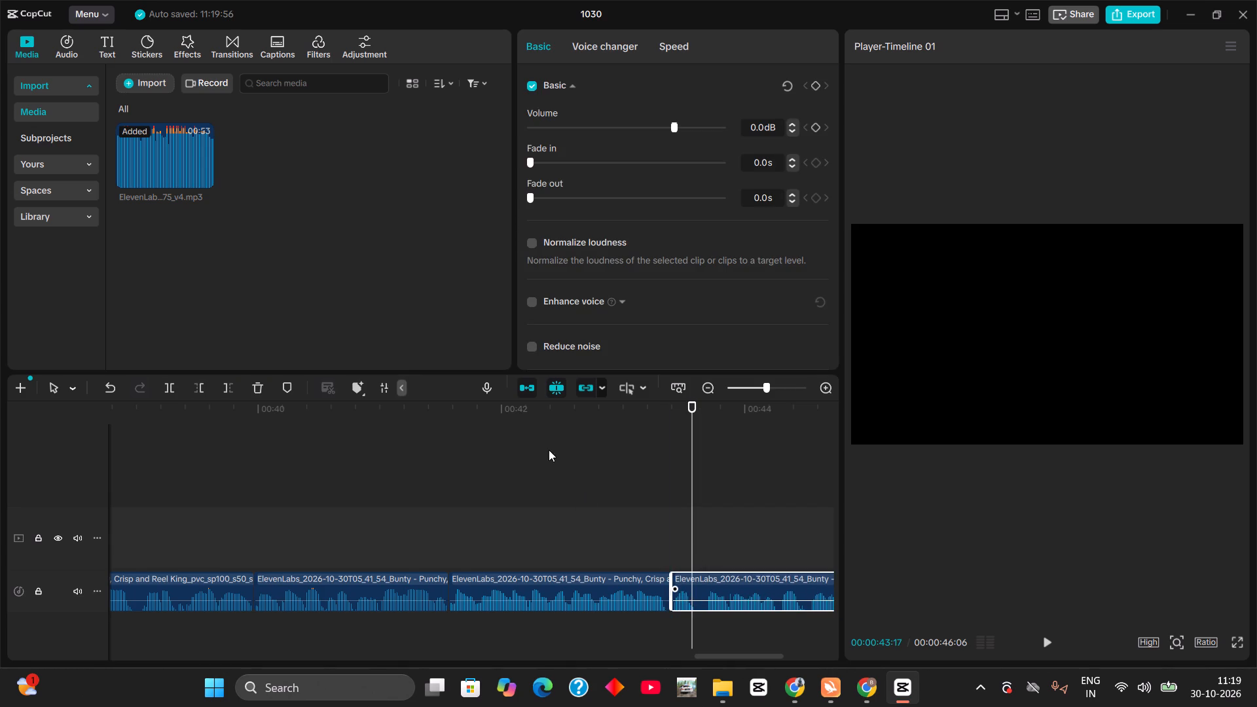
{"action": "left_click", "coordinate": [541, 431]}
{"action": "key", "text": "space"}
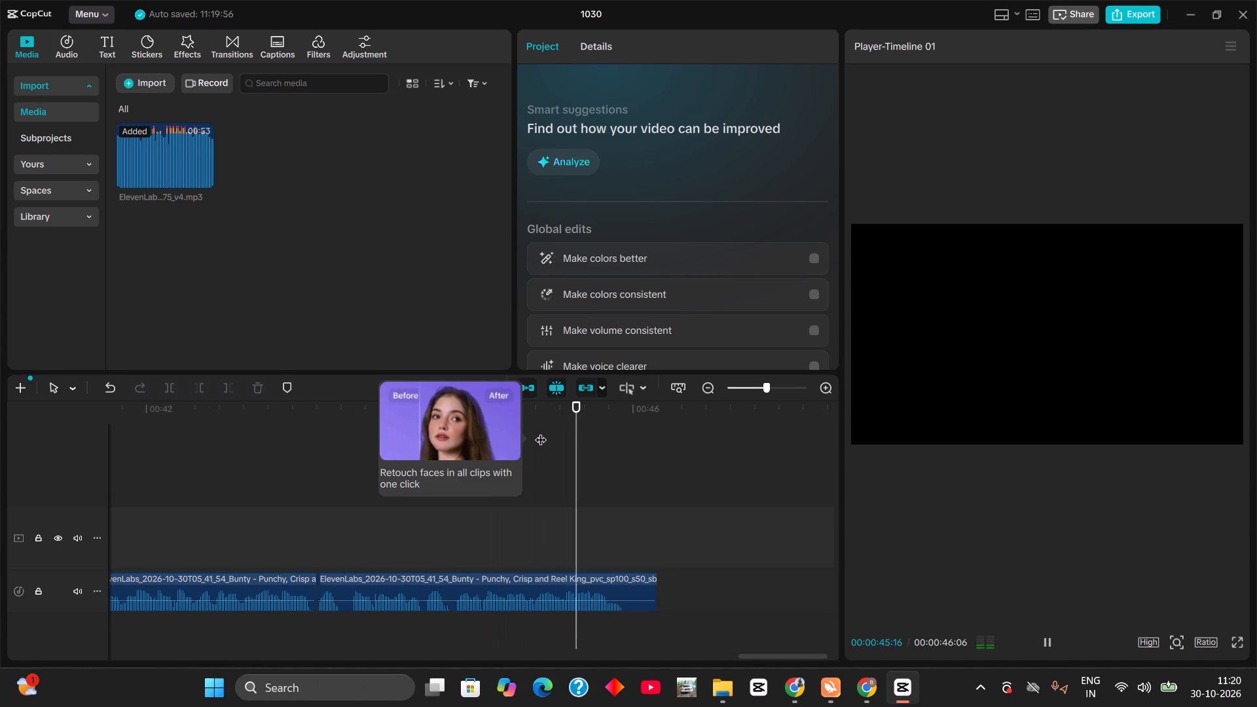
Combine all the trimmed voiceover pieces into one compound clip and return the playhead to 00:00:00:00.
{"action": "key", "text": "ctrl+a"}
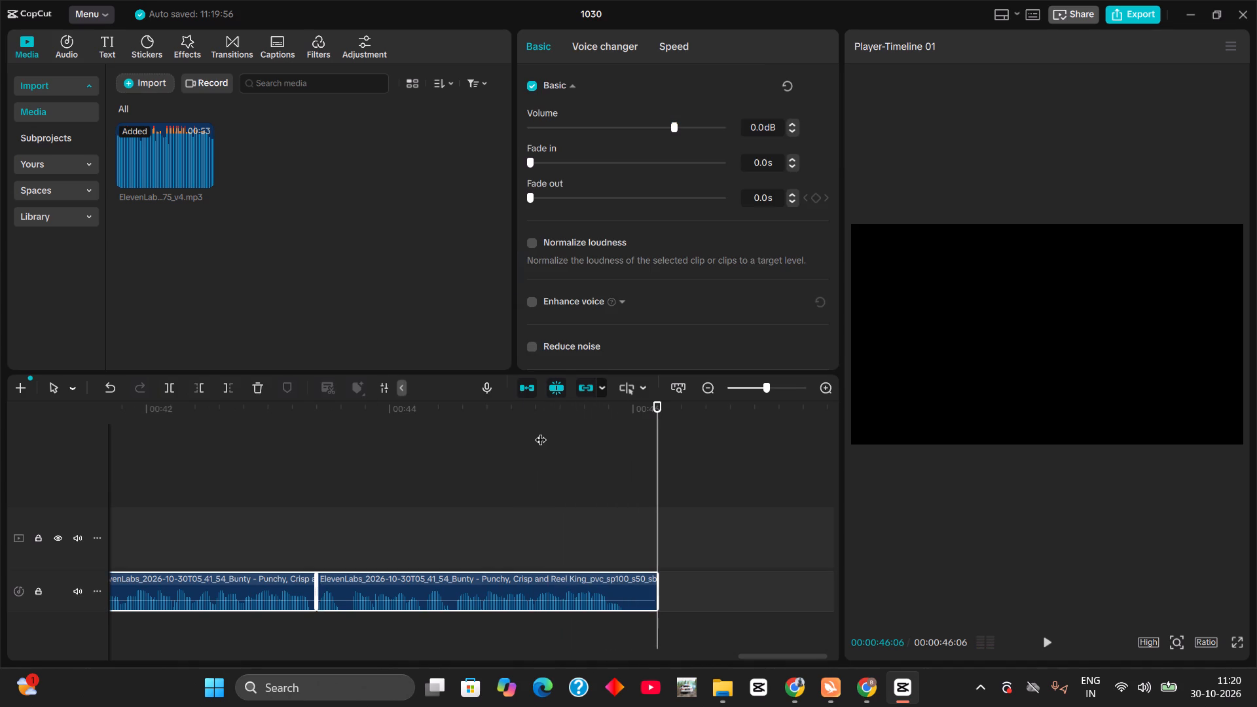
{"action": "right_click", "coordinate": [552, 587]}
{"action": "right_click", "coordinate": [552, 587]}
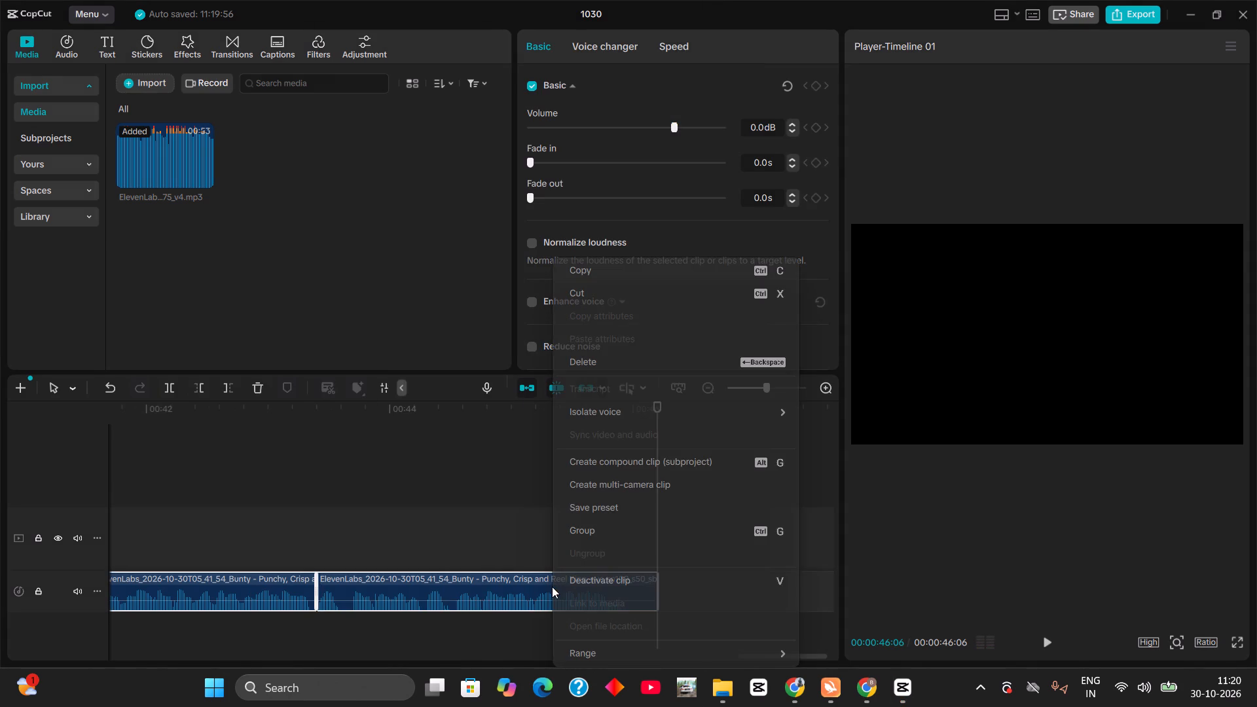
{"action": "left_click", "coordinate": [632, 464]}
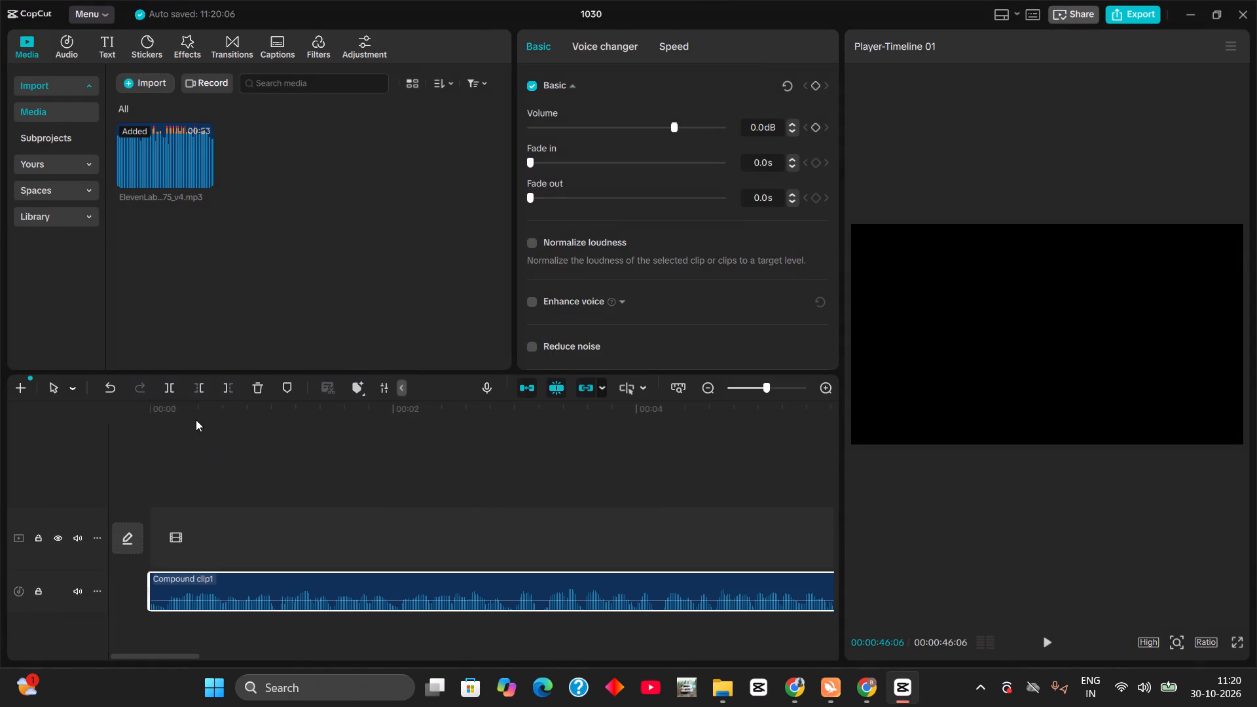
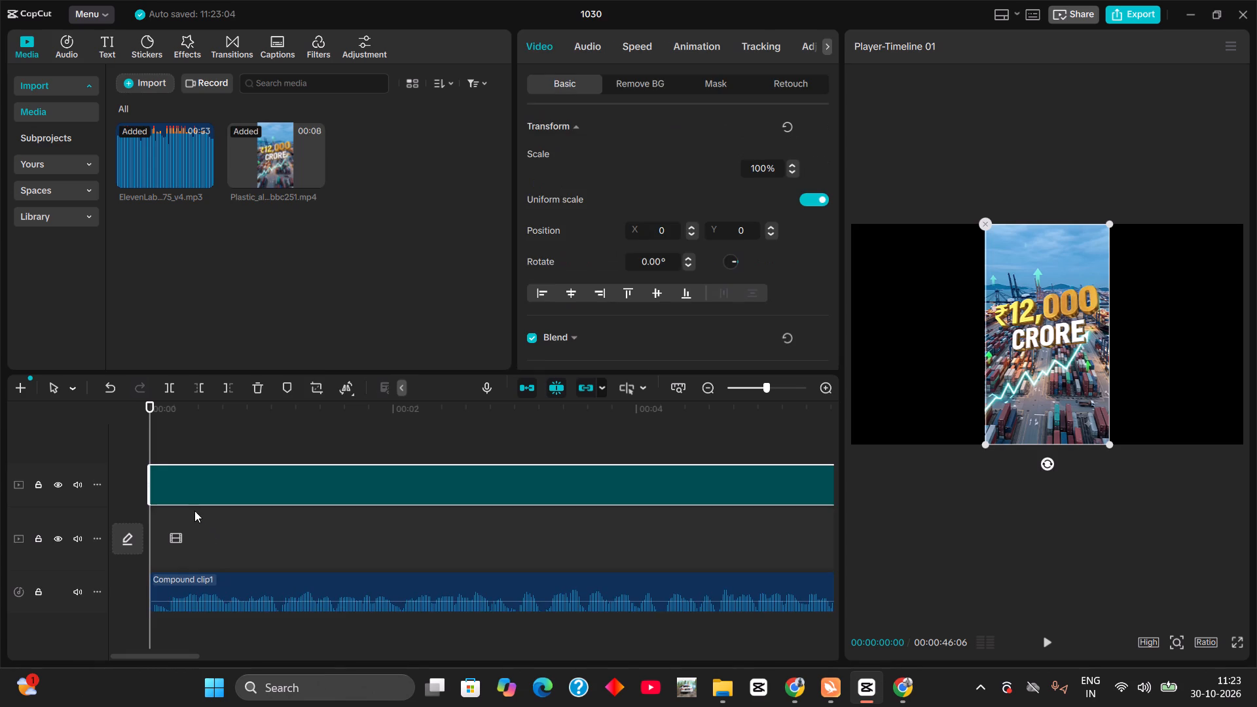
{"action": "left_click_drag", "start_coordinate": [177, 477], "coordinate": [182, 537]}
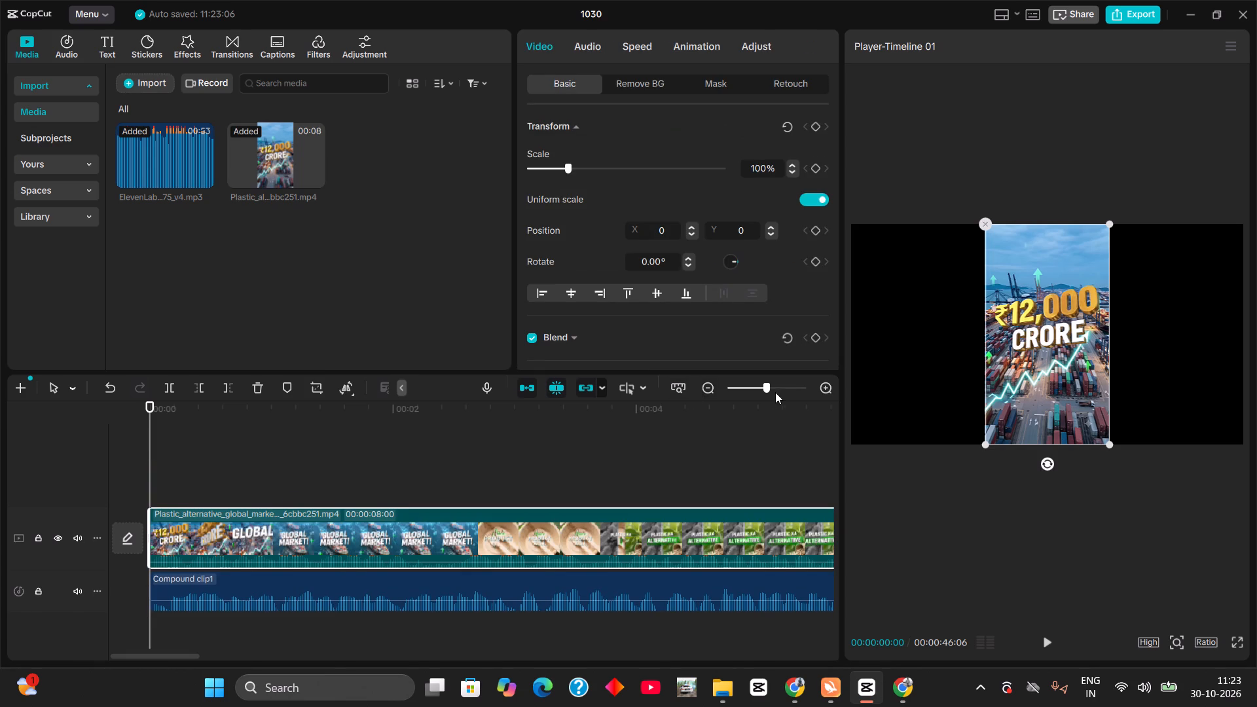
Set the project's aspect ratio to 9:16.
{"action": "left_click", "coordinate": [1206, 644]}
{"action": "left_click", "coordinate": [1182, 580]}
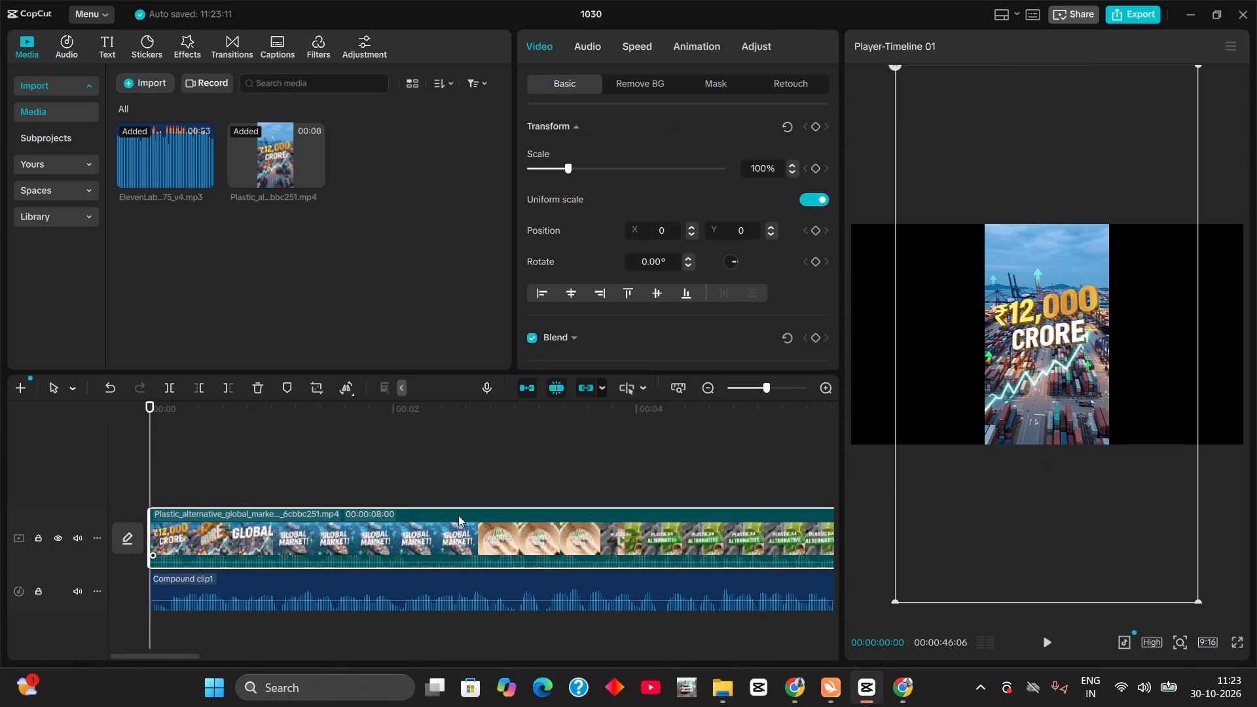
Play the opening briefly and mute the video track so only the voiceover is heard.
{"action": "left_click_drag", "start_coordinate": [181, 419], "coordinate": [35, 431]}
{"action": "key", "text": "space"}
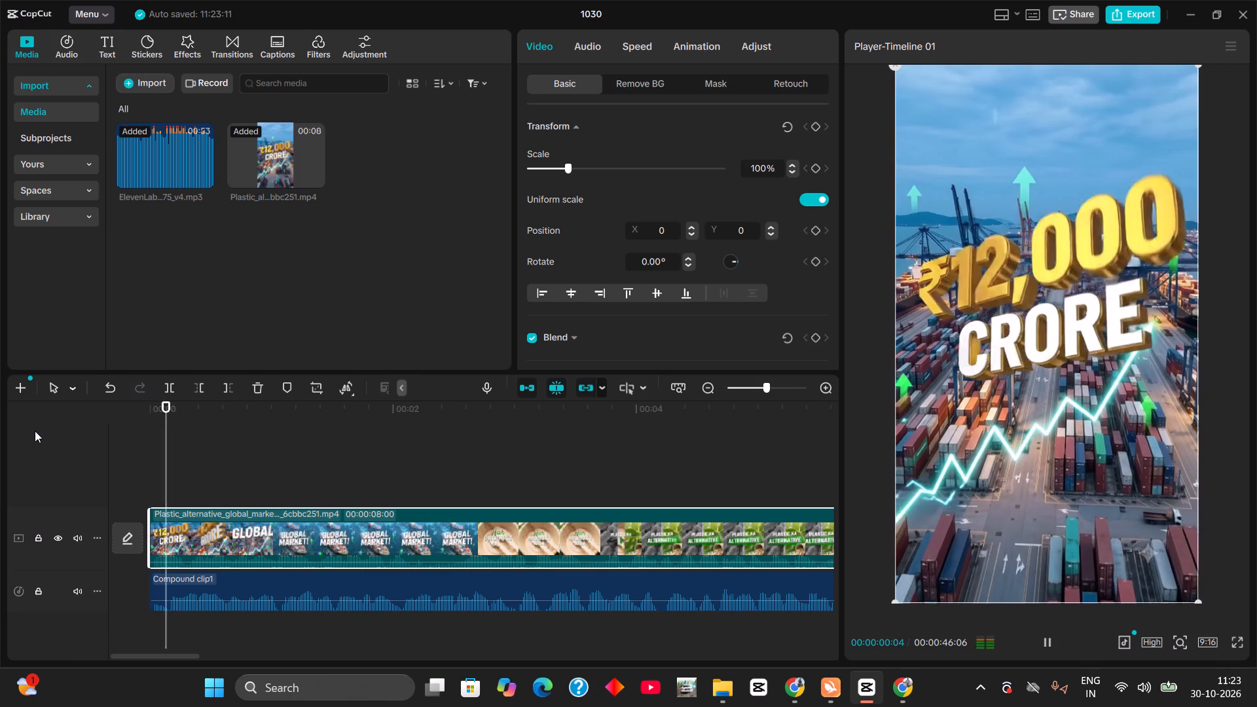
{"action": "key", "text": "space"}
{"action": "left_click", "coordinate": [74, 536]}
Play the clip against the voiceover and slow it to 0.98x so its end reaches the voiceover pause at about 00:00:08:06.
{"action": "left_click_drag", "start_coordinate": [179, 412], "coordinate": [96, 422]}
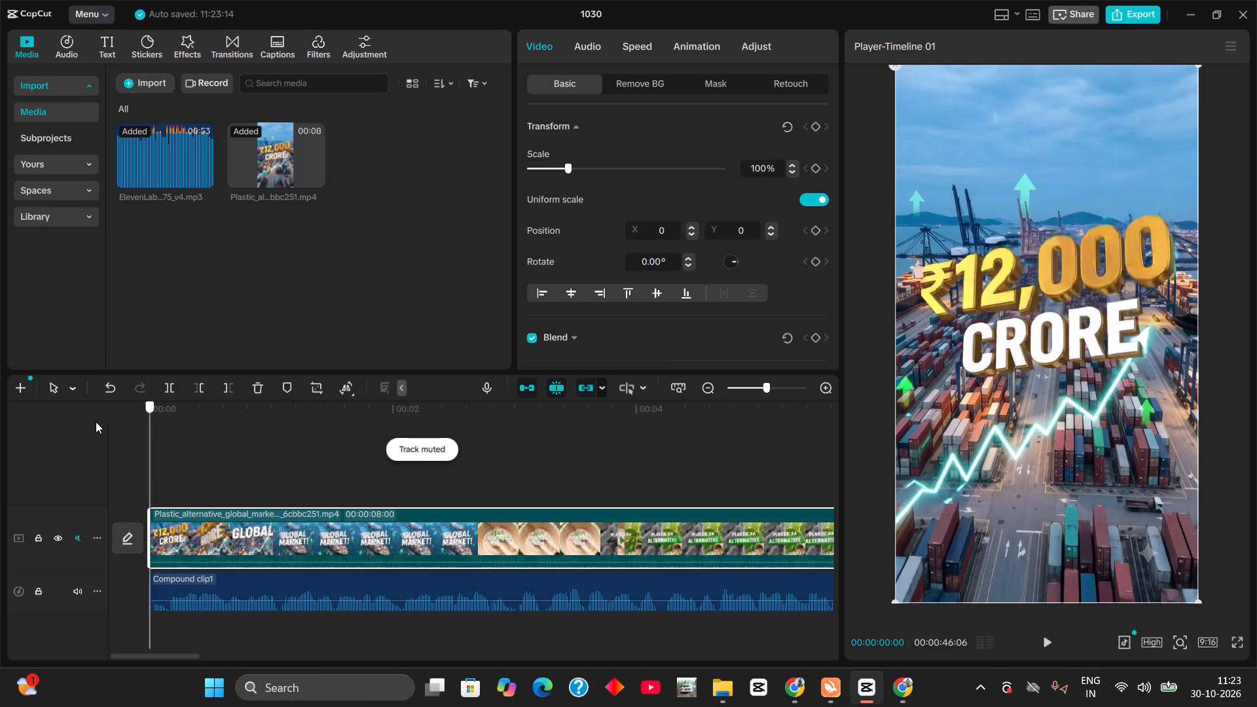
{"action": "left_click_drag", "start_coordinate": [96, 422], "coordinate": [92, 421]}
{"action": "key", "text": "space"}
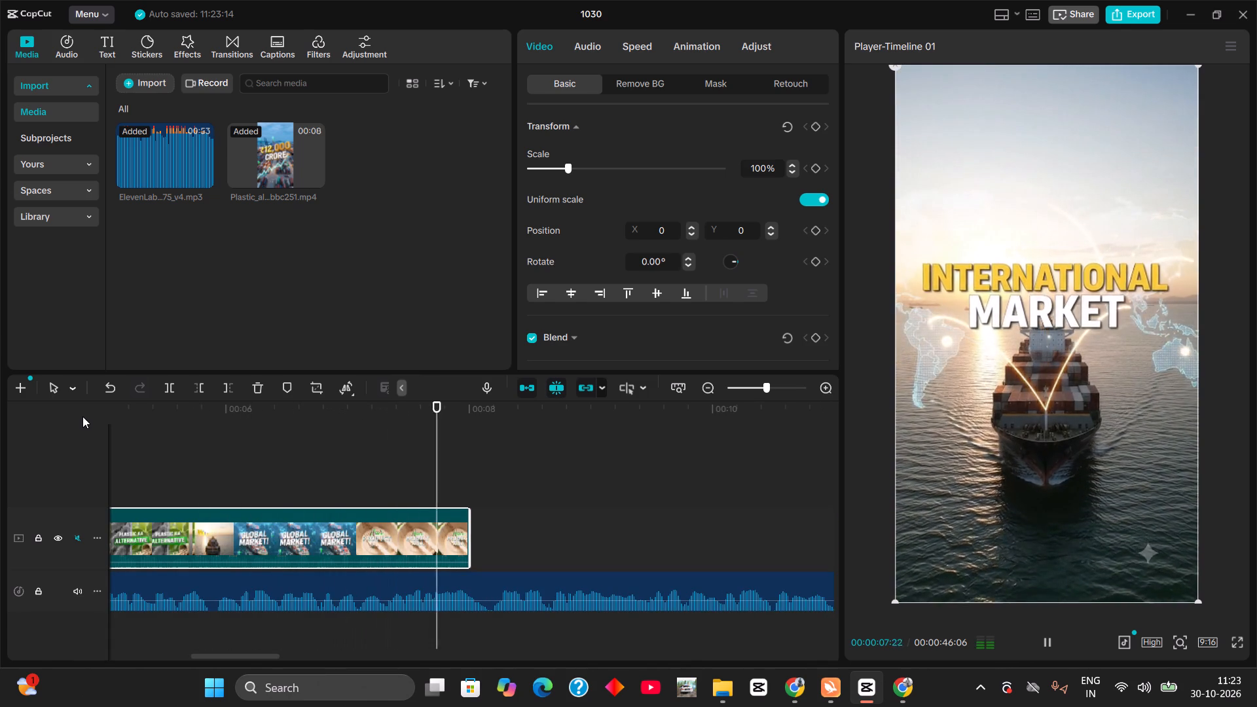
{"action": "key", "text": "space"}
{"action": "key", "text": "space"}
{"action": "key", "text": "space"}
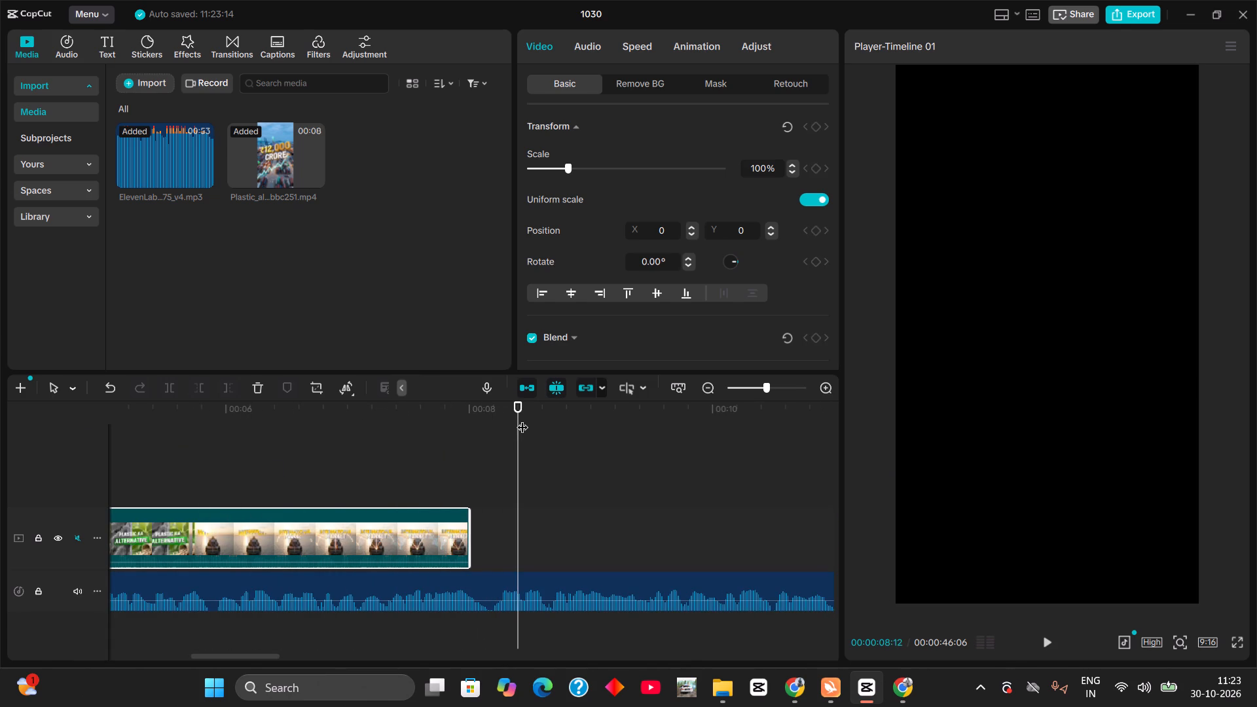
{"action": "left_click_drag", "start_coordinate": [522, 419], "coordinate": [494, 443]}
{"action": "left_click", "coordinate": [494, 443]}
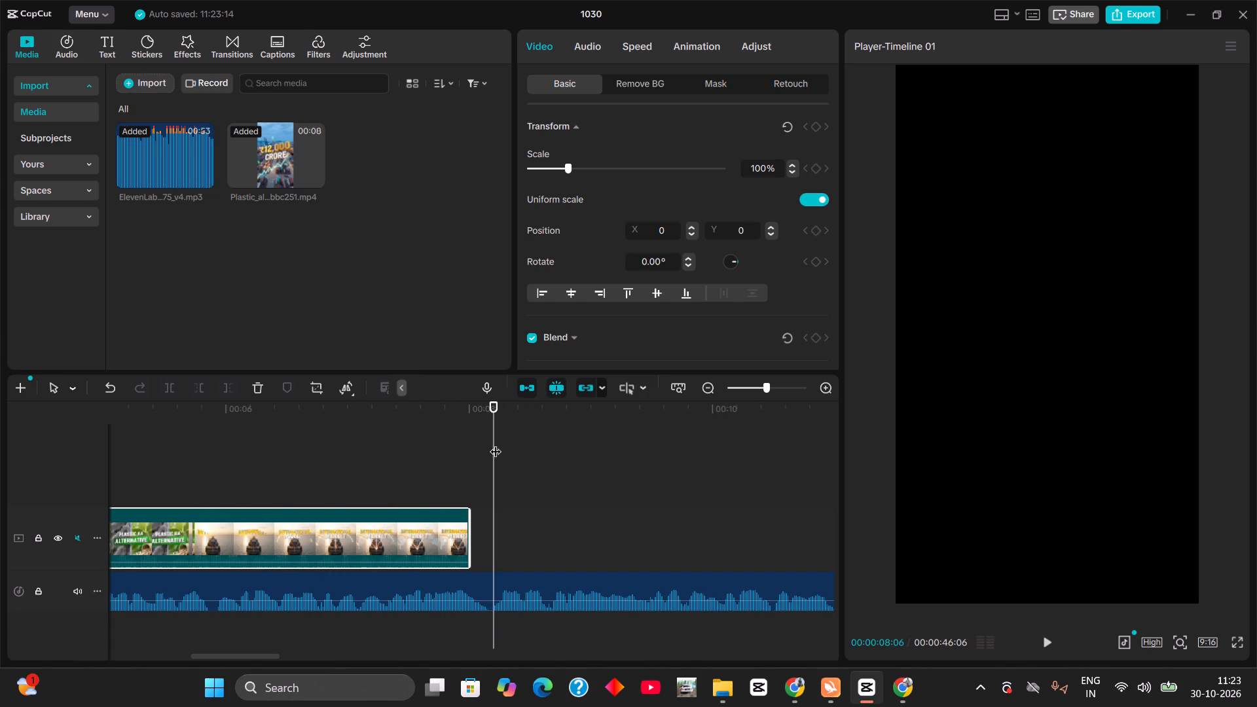
{"action": "left_click", "coordinate": [629, 43]}
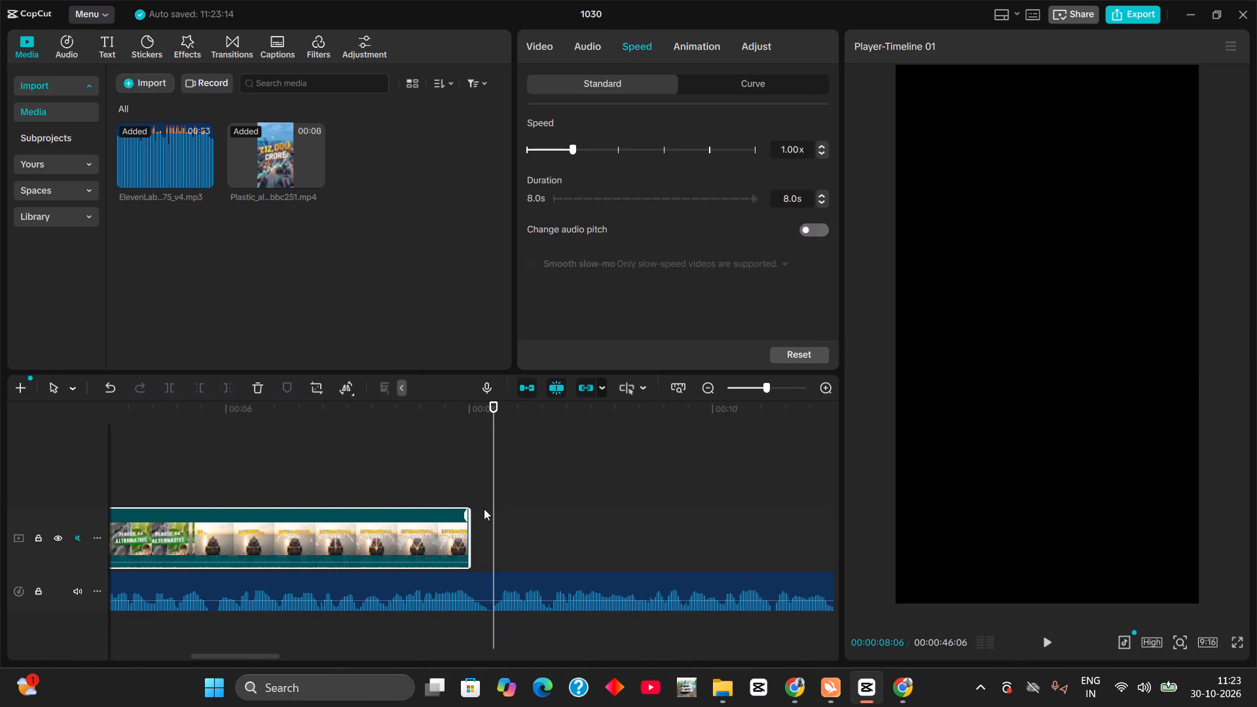
{"action": "left_click_drag", "start_coordinate": [466, 515], "coordinate": [487, 521]}
Split the clip at 00:00:00:17 and slow the opening ₹12,000 crore segment to 0.5x speed to match the voiceover.
{"action": "left_click_drag", "start_coordinate": [303, 407], "coordinate": [0, 363]}
{"action": "key", "text": "space"}
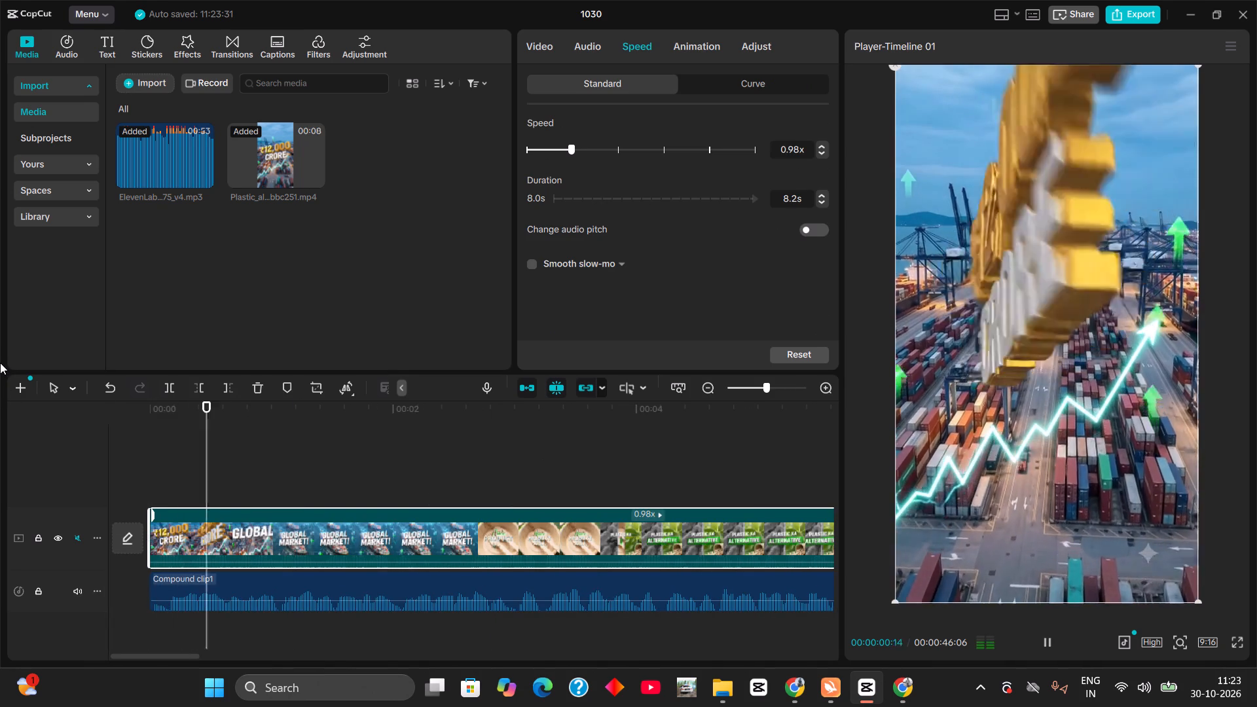
{"action": "left_click_drag", "start_coordinate": [170, 411], "coordinate": [181, 428]}
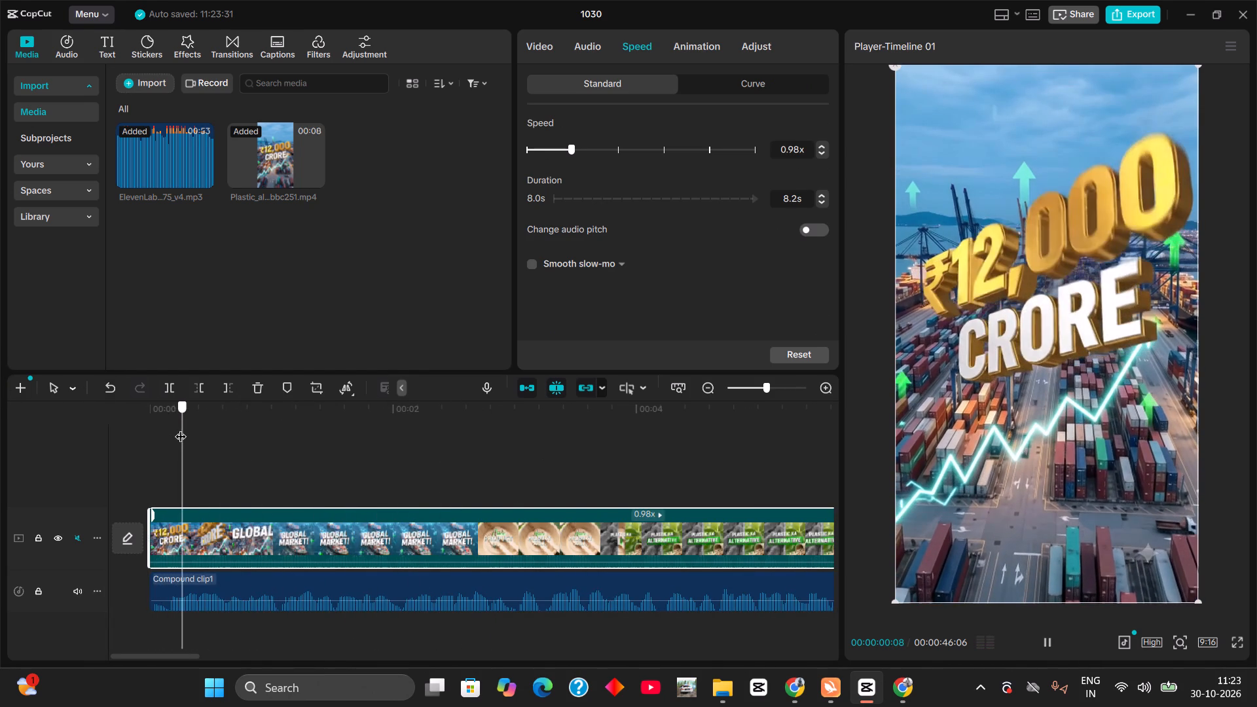
{"action": "left_click_drag", "start_coordinate": [181, 428], "coordinate": [217, 444]}
{"action": "key", "text": "ctrl+b"}
{"action": "left_click", "coordinate": [206, 541]}
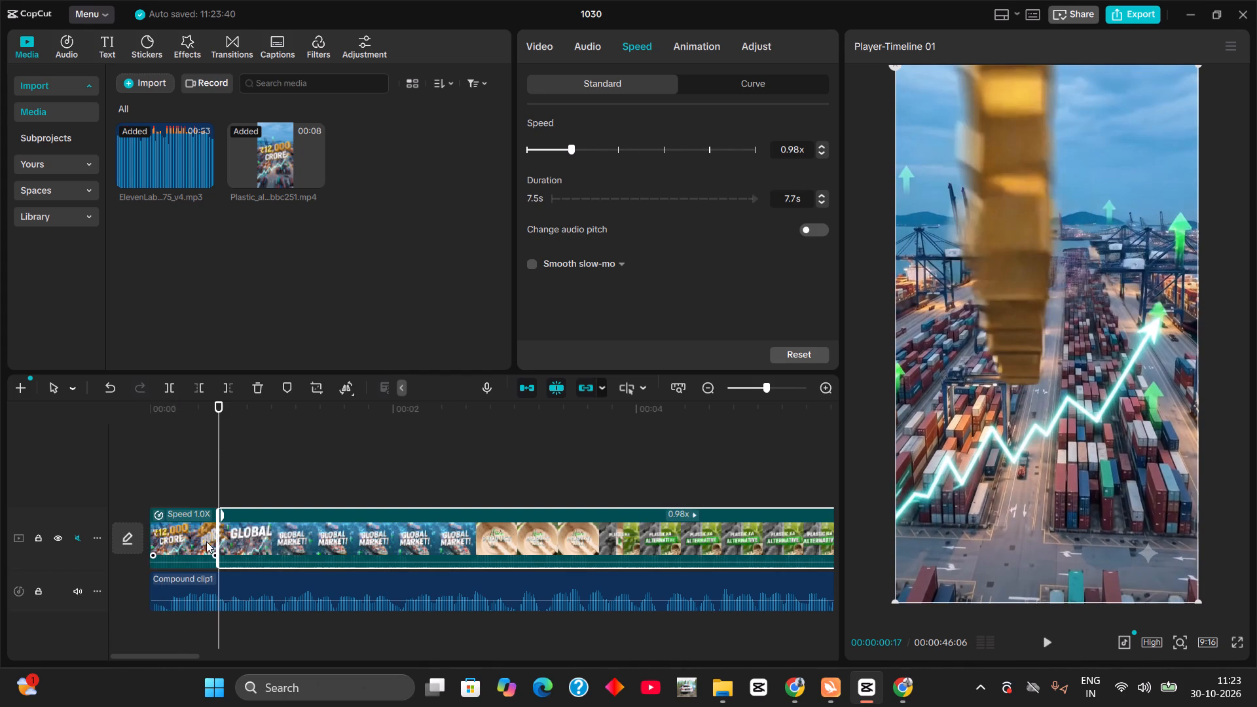
{"action": "left_click_drag", "start_coordinate": [211, 513], "coordinate": [253, 520]}
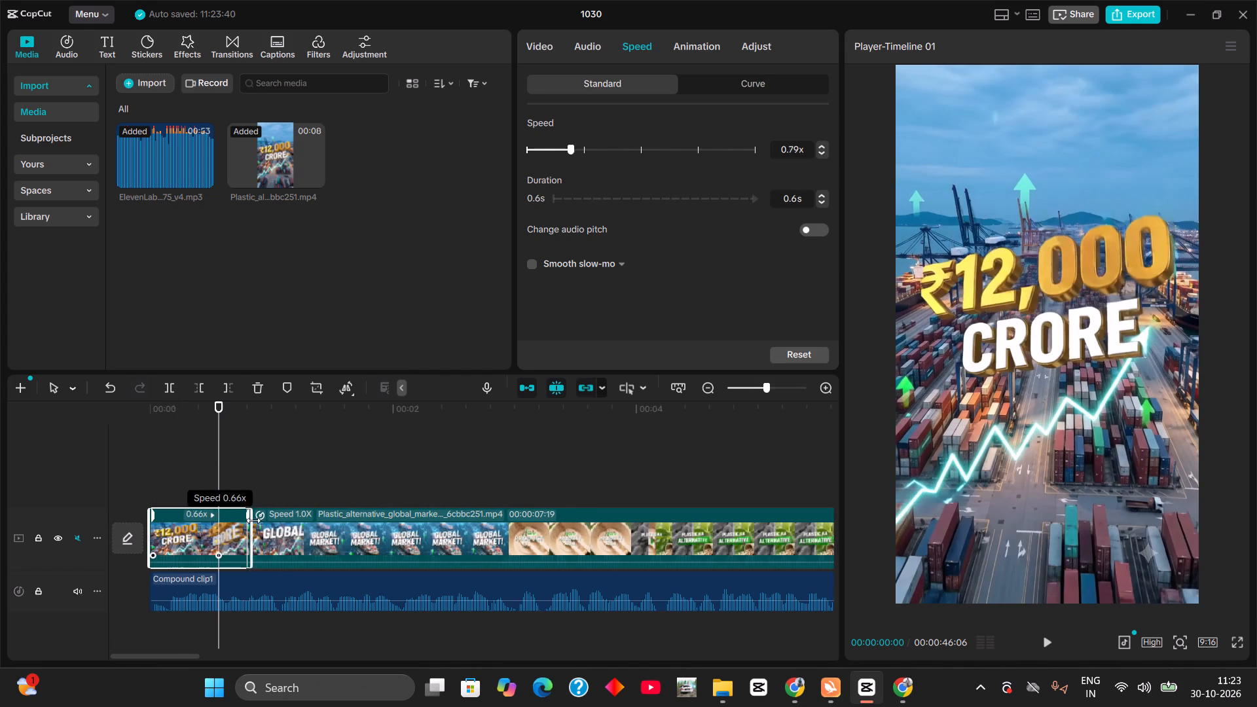
{"action": "left_click_drag", "start_coordinate": [253, 520], "coordinate": [283, 524]}
Split the international market footage at 00:00:08:06, delete the leftover tail, and replay the start against the voiceover.
{"action": "left_click_drag", "start_coordinate": [188, 427], "coordinate": [84, 418]}
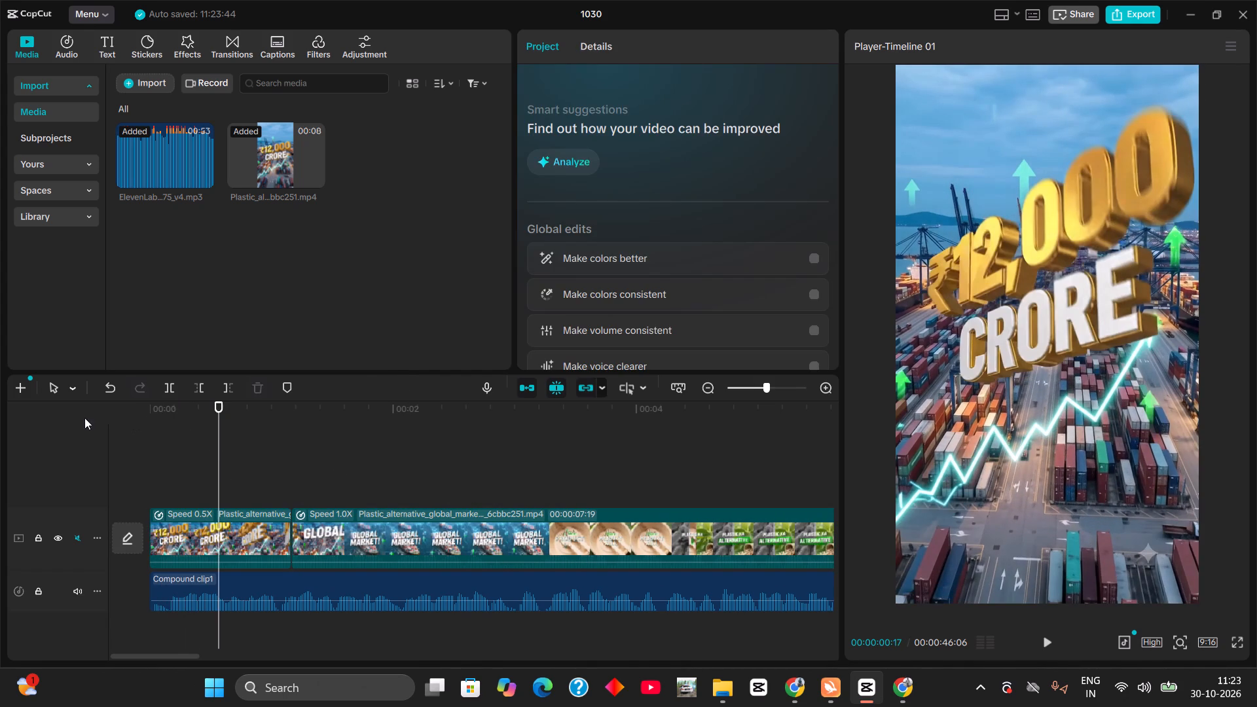
{"action": "left_click_drag", "start_coordinate": [175, 410], "coordinate": [53, 403]}
{"action": "key", "text": "space"}
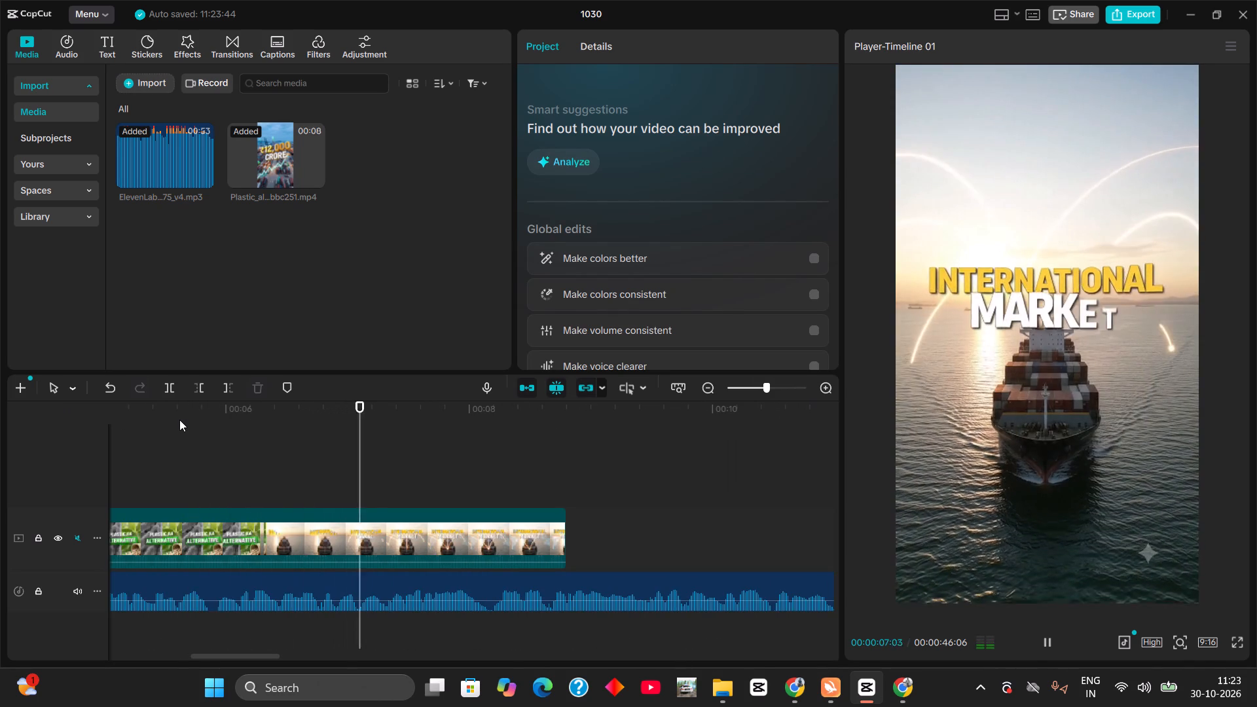
{"action": "key", "text": "space"}
{"action": "left_click_drag", "start_coordinate": [500, 408], "coordinate": [492, 410]}
{"action": "key", "text": "ctrl+b"}
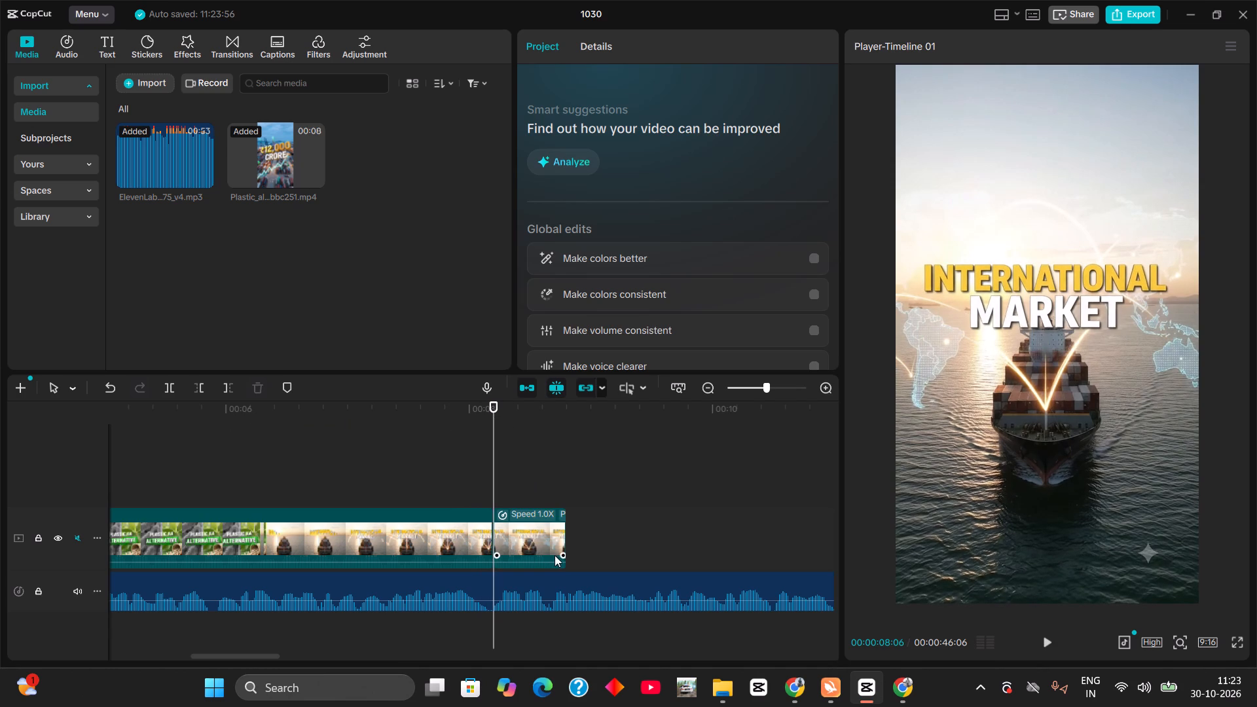
{"action": "left_click", "coordinate": [555, 547]}
{"action": "key", "text": "BackSpace"}
{"action": "left_click_drag", "start_coordinate": [436, 408], "coordinate": [0, 361]}
{"action": "key", "text": "space"}
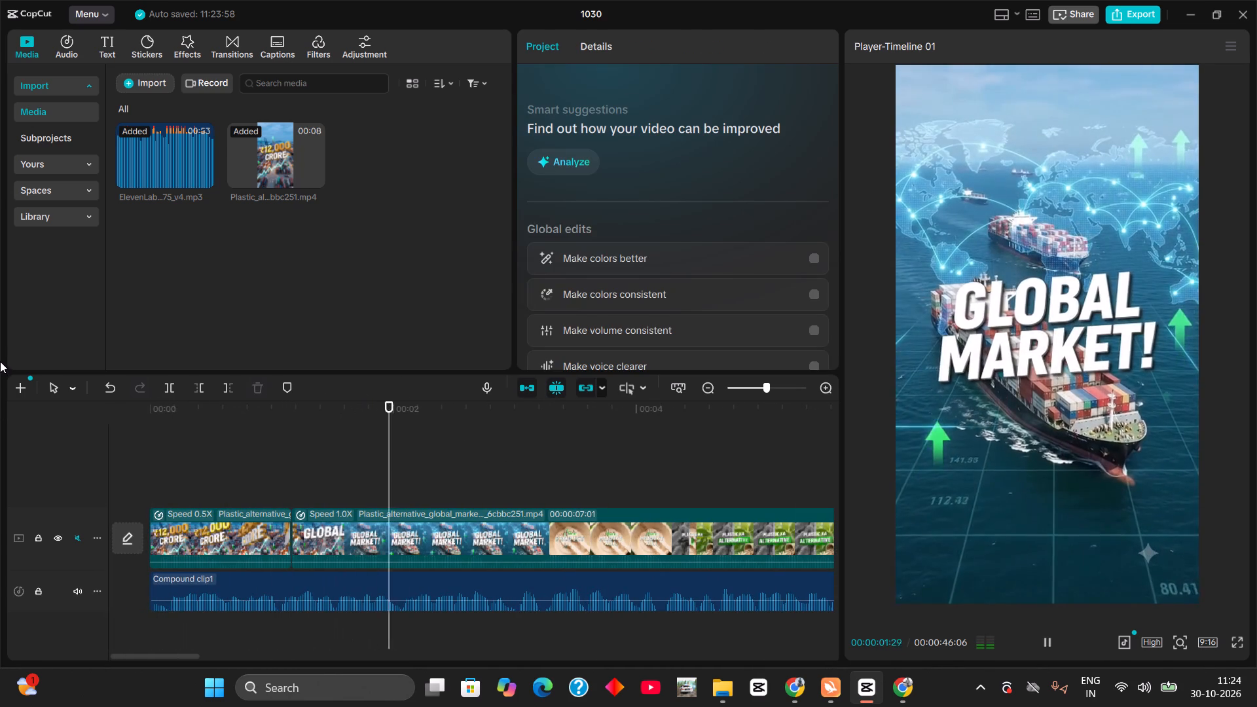
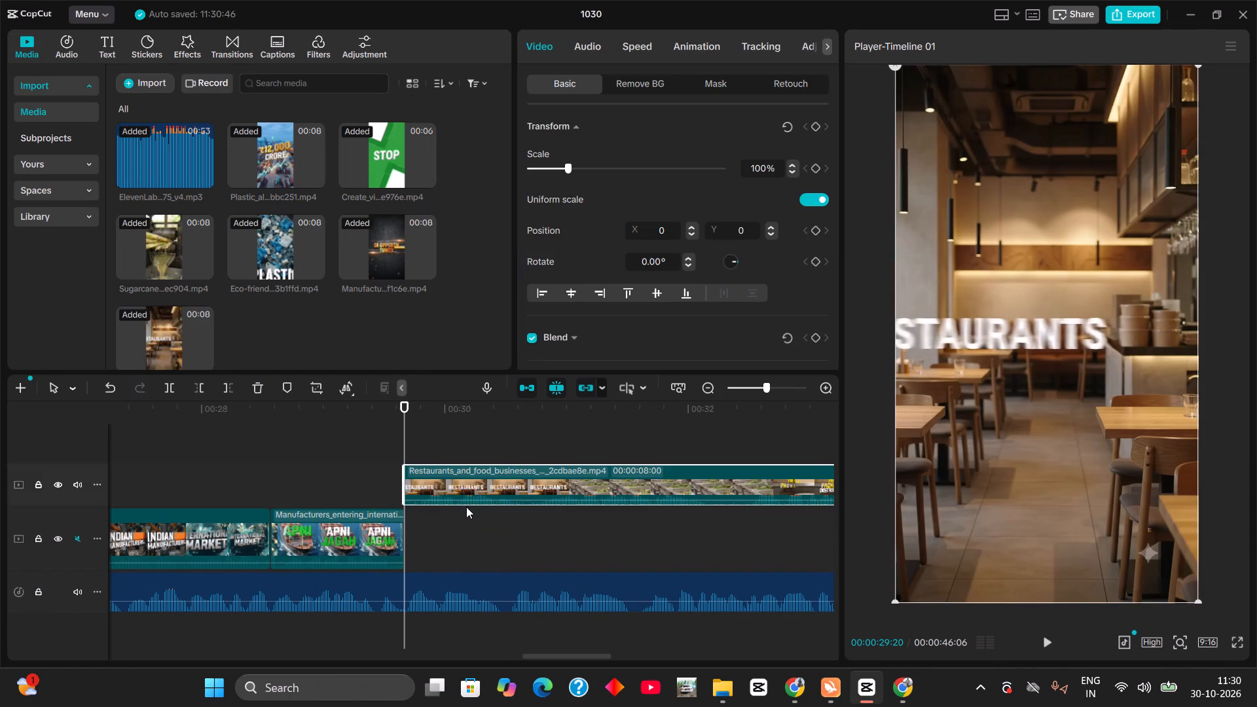
{"action": "left_click_drag", "start_coordinate": [445, 483], "coordinate": [445, 537]}
Play the restaurants clip, then cut out and delete the catering section from about 00:00:31:18 to 00:00:32:15.
{"action": "key", "text": "space"}
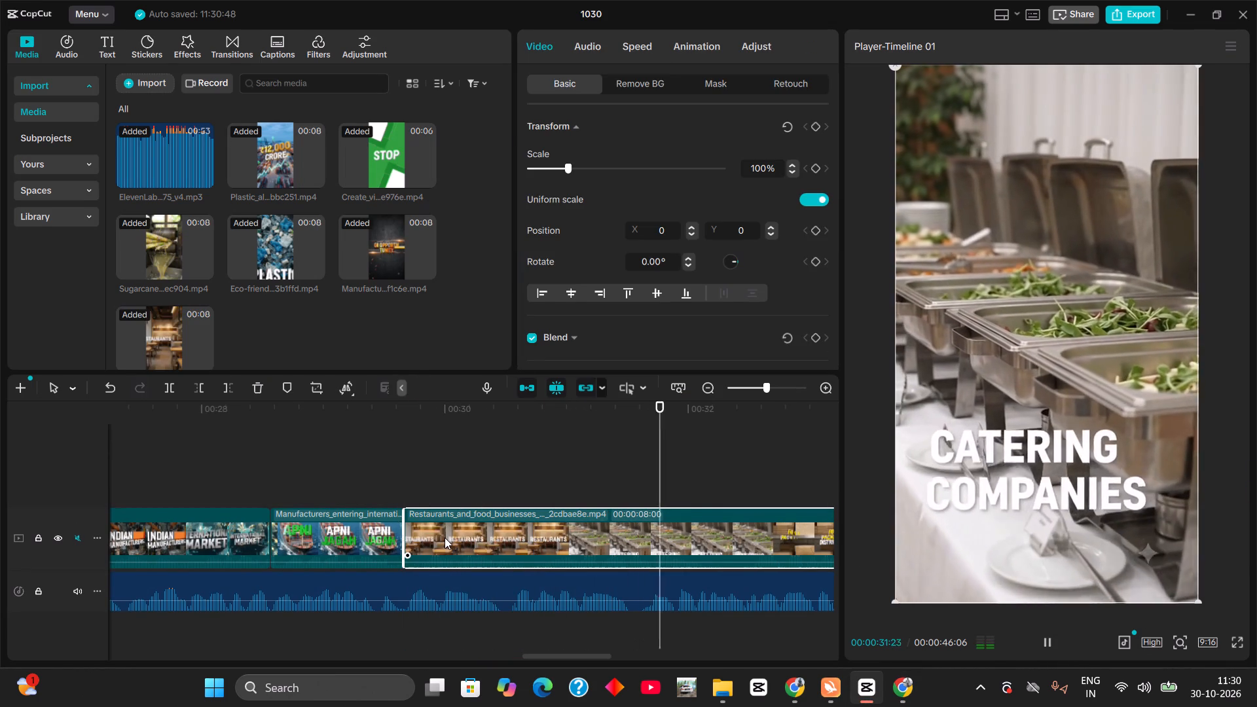
{"action": "key", "text": "space"}
{"action": "left_click", "coordinate": [610, 419]}
{"action": "key", "text": "space"}
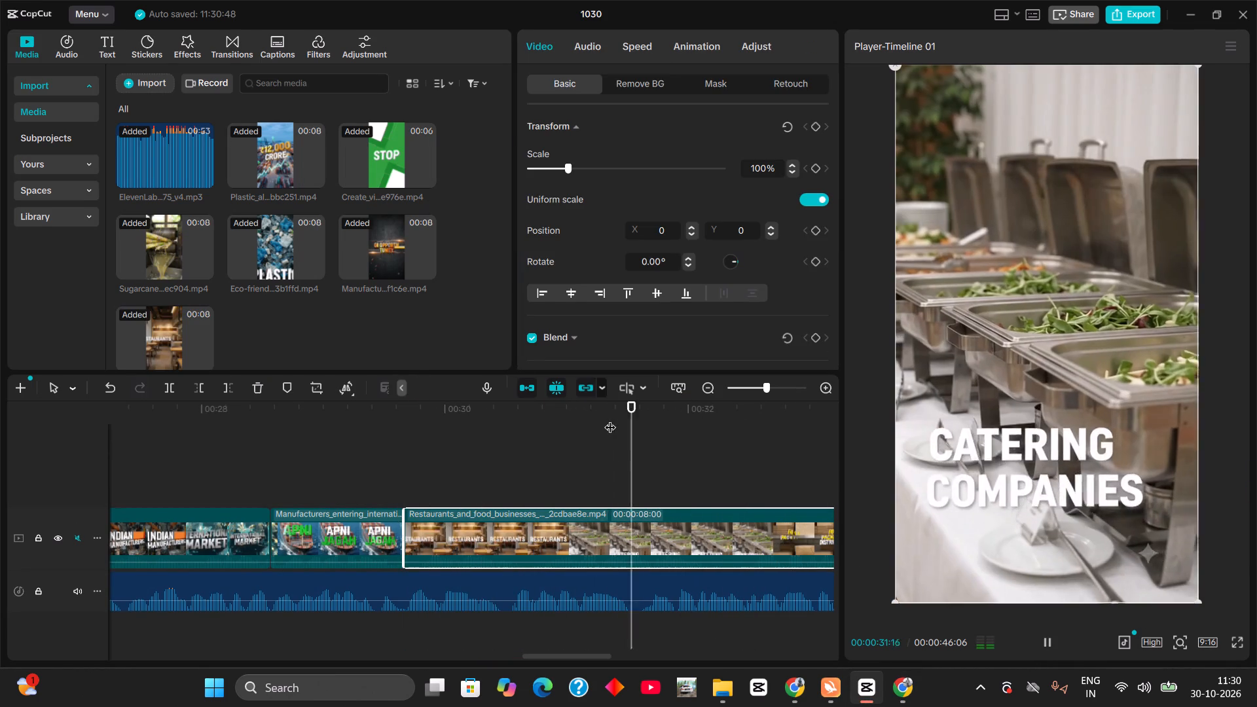
{"action": "key", "text": "space"}
{"action": "left_click", "coordinate": [610, 419]}
{"action": "key", "text": "space"}
{"action": "key", "text": "space"}
{"action": "left_click_drag", "start_coordinate": [640, 421], "coordinate": [640, 422]}
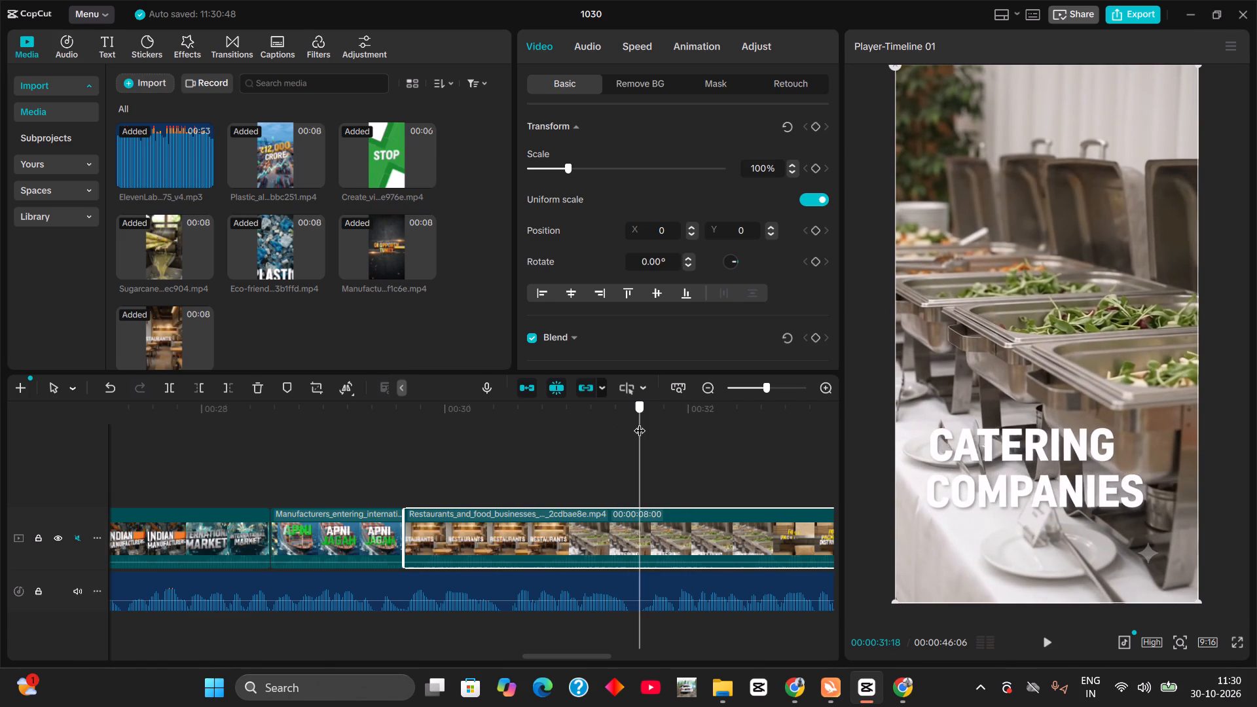
{"action": "left_click_drag", "start_coordinate": [640, 422], "coordinate": [751, 442]}
{"action": "key", "text": "ctrl+b"}
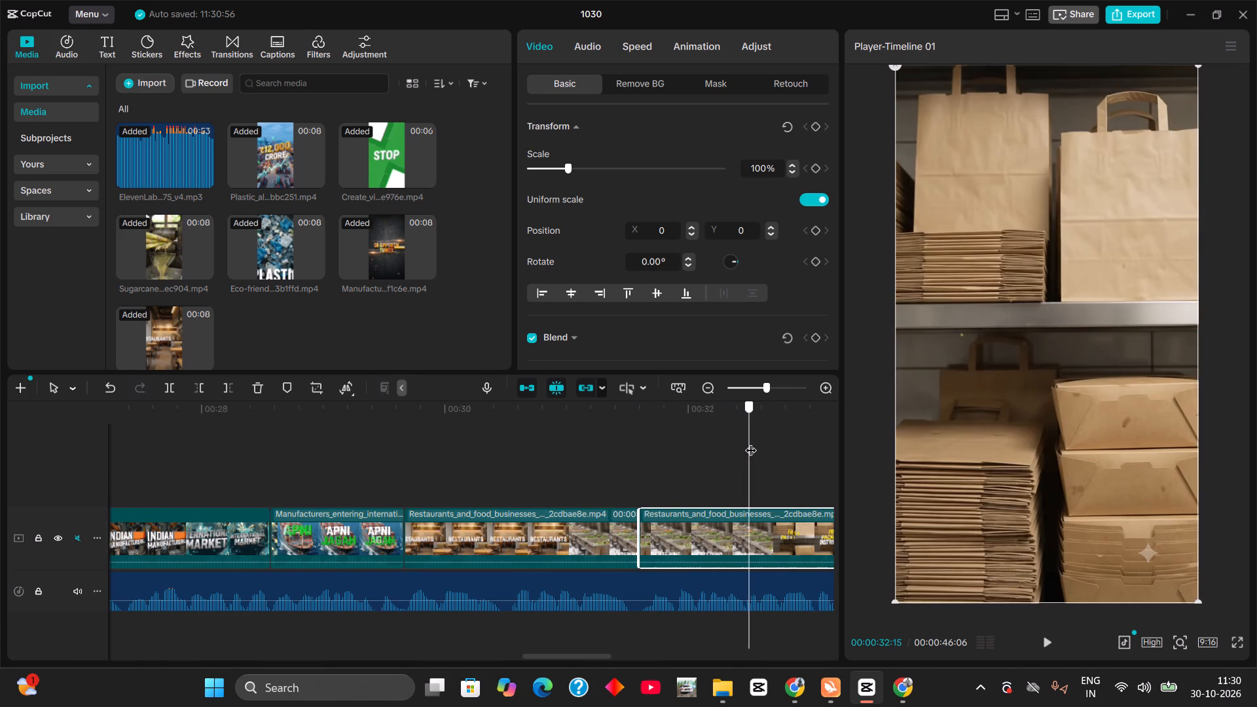
{"action": "left_click_drag", "start_coordinate": [751, 442], "coordinate": [752, 442]}
{"action": "key", "text": "ctrl+b"}
{"action": "left_click", "coordinate": [724, 518]}
{"action": "key", "text": "BackSpace"}
Play back the restaurants cut and slow its last segment so it stretches to 00:00:37:01, lasting 00:00:05:13.
{"action": "left_click", "coordinate": [611, 418]}
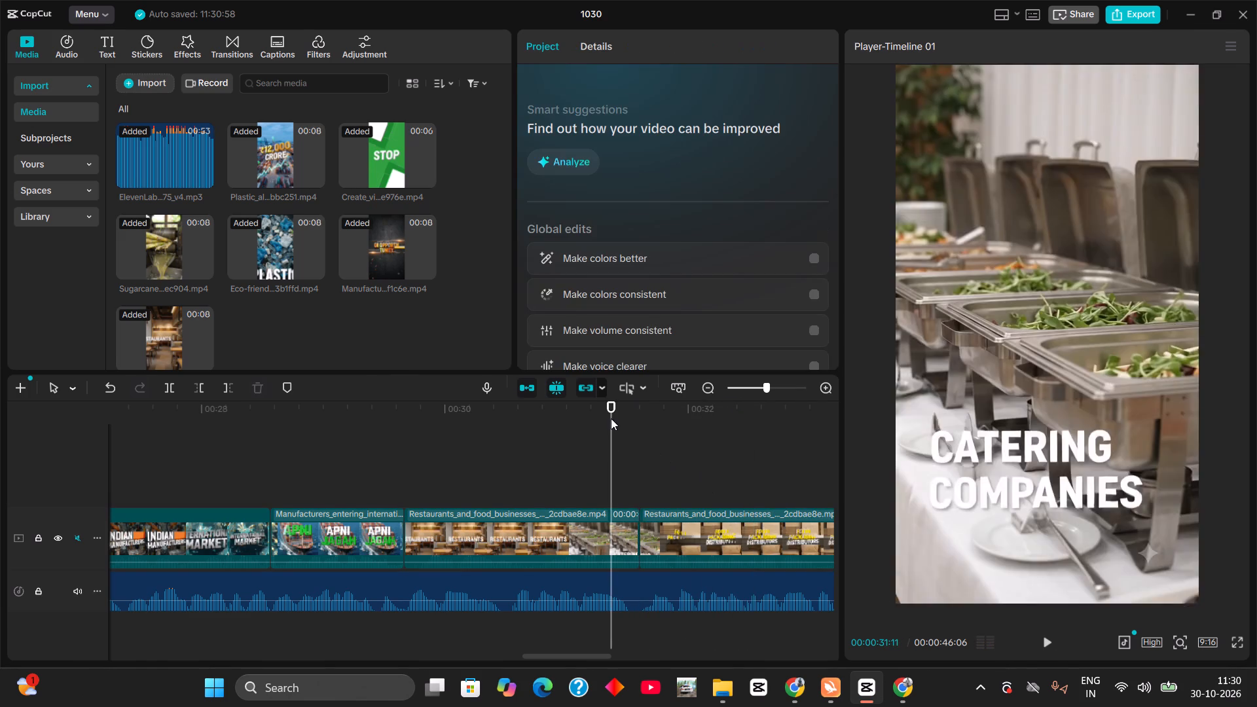
{"action": "key", "text": "space"}
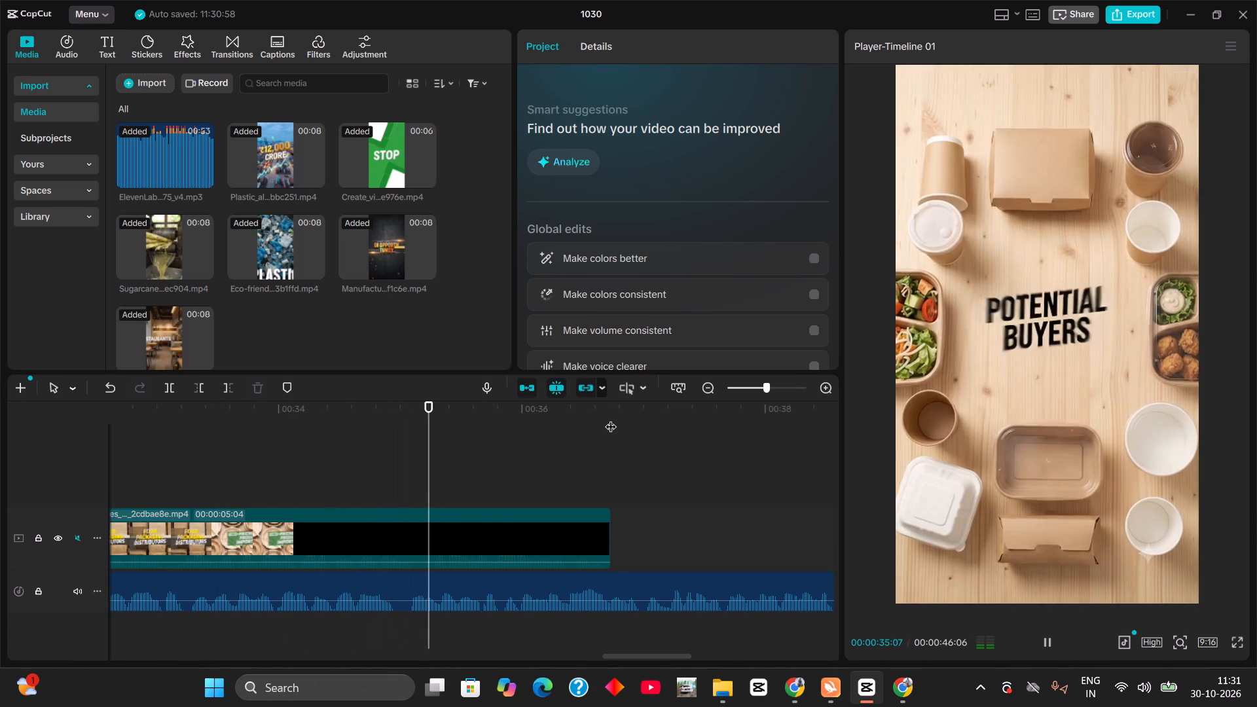
{"action": "key", "text": "space"}
{"action": "key", "text": "space"}
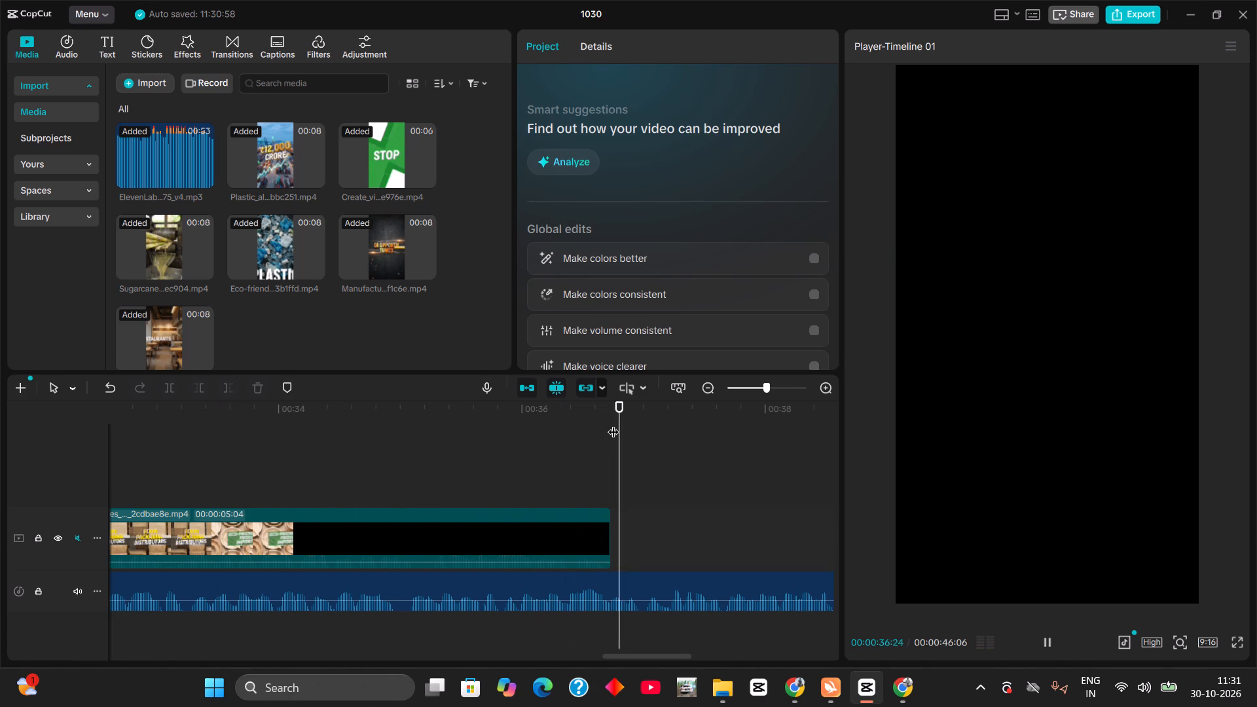
{"action": "key", "text": "space"}
{"action": "left_click_drag", "start_coordinate": [666, 411], "coordinate": [649, 427]}
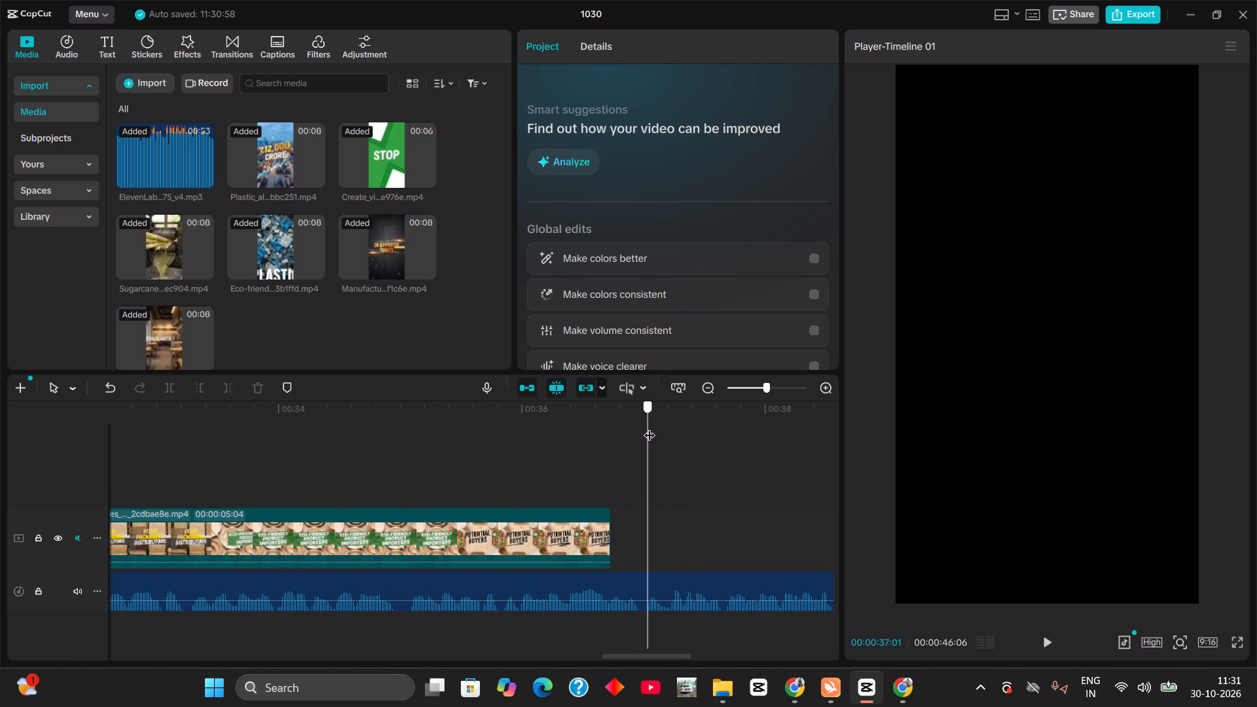
{"action": "left_click_drag", "start_coordinate": [649, 427], "coordinate": [648, 429]}
{"action": "left_click", "coordinate": [559, 524]}
{"action": "left_click", "coordinate": [634, 59]}
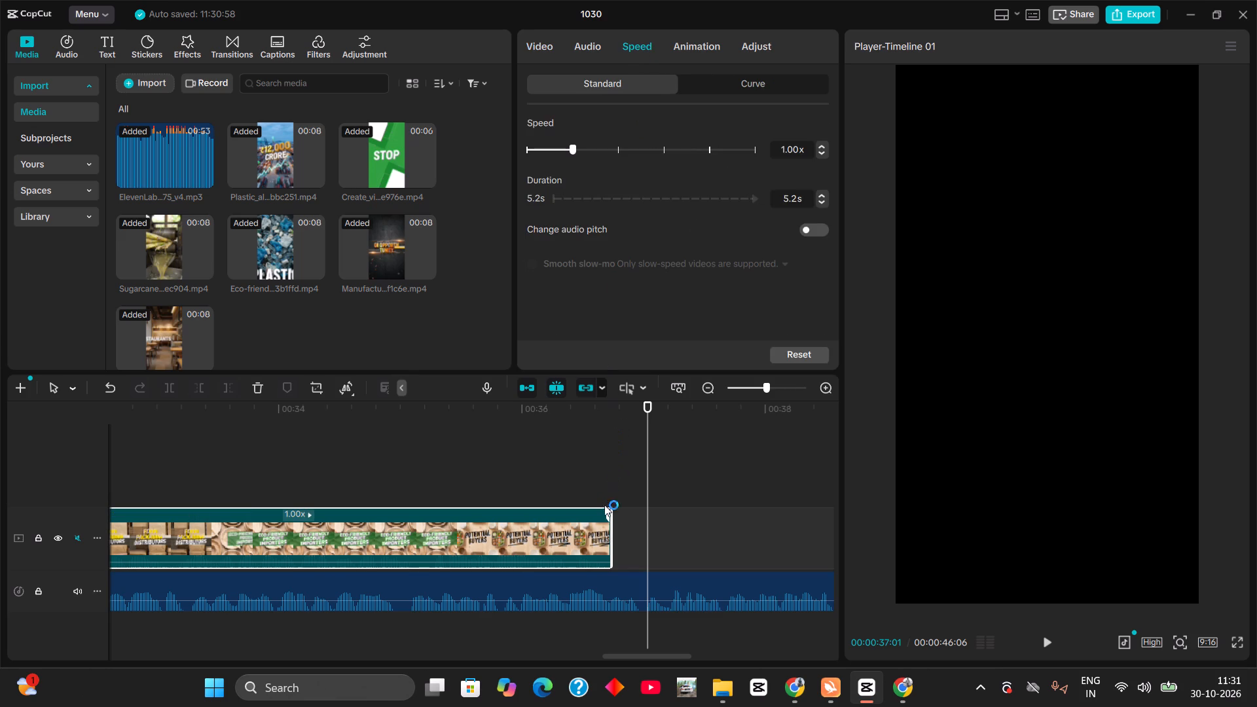
{"action": "left_click_drag", "start_coordinate": [608, 516], "coordinate": [647, 522]}
{"action": "left_click", "coordinate": [647, 522]}
Switch to Google Flow and download the export guide clip with the LEKIN EXPORT text in its original 720p size.
{"action": "left_click", "coordinate": [903, 689]}
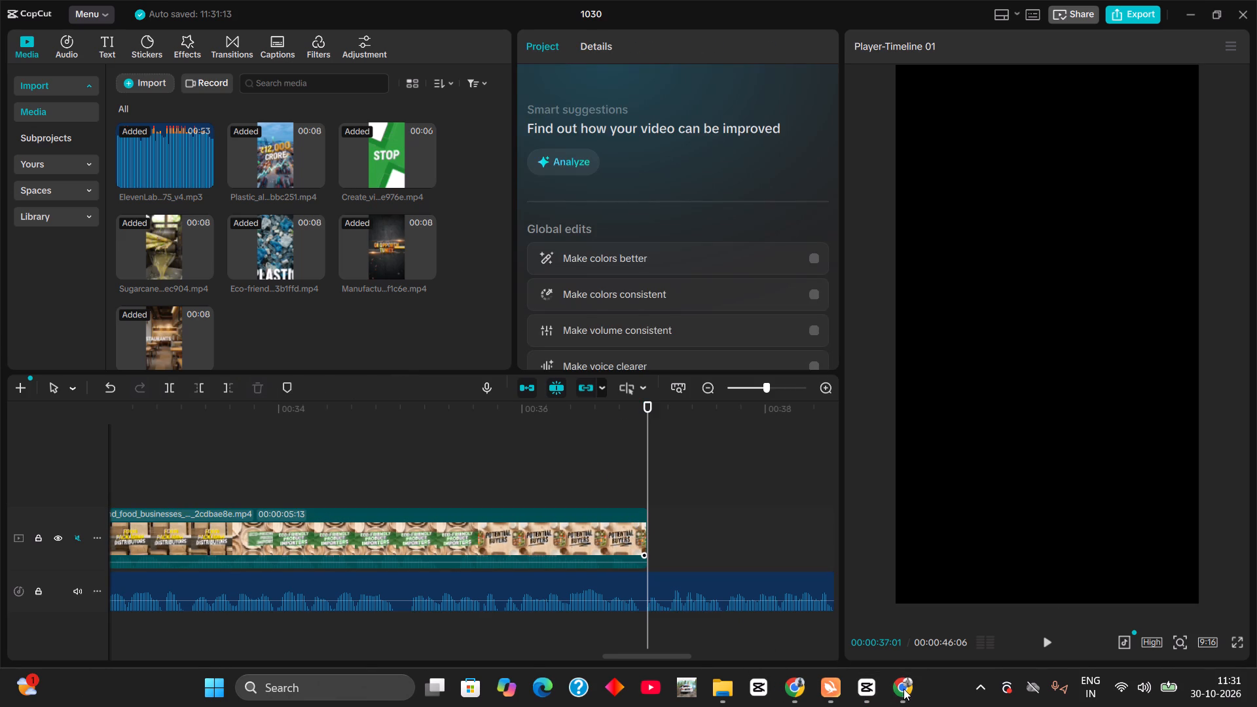
{"action": "left_click", "coordinate": [902, 687]}
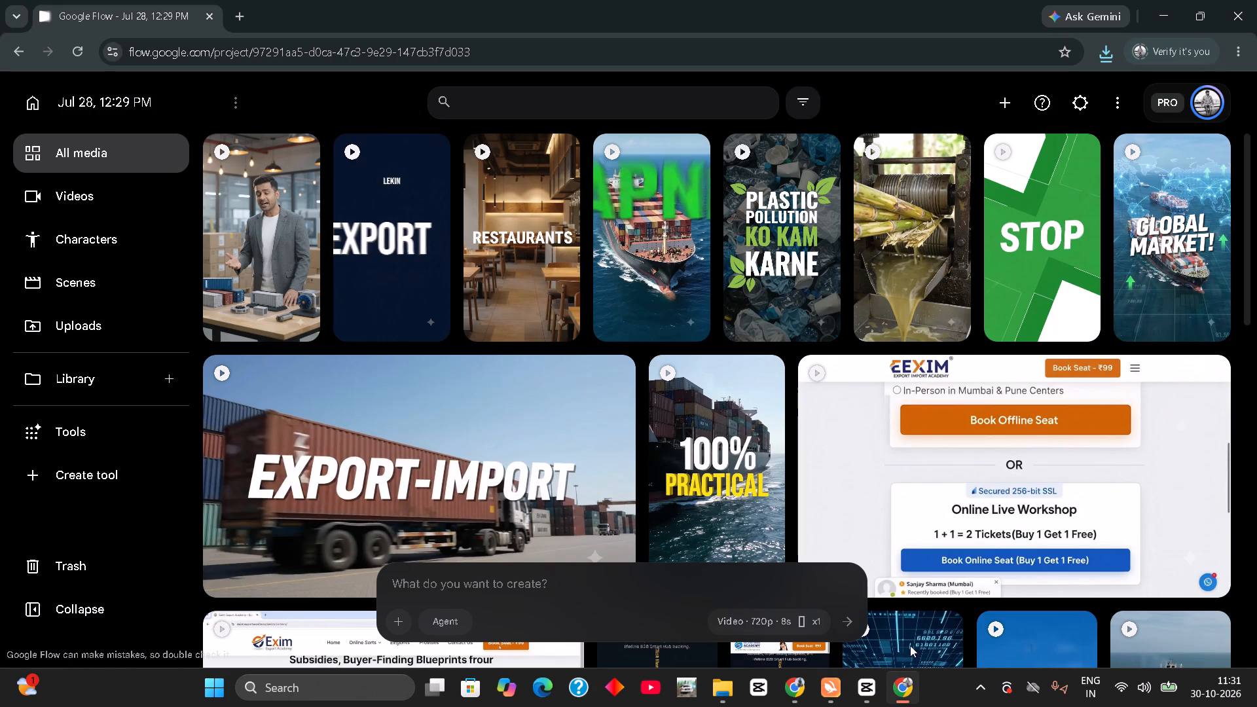
{"action": "left_click", "coordinate": [429, 159]}
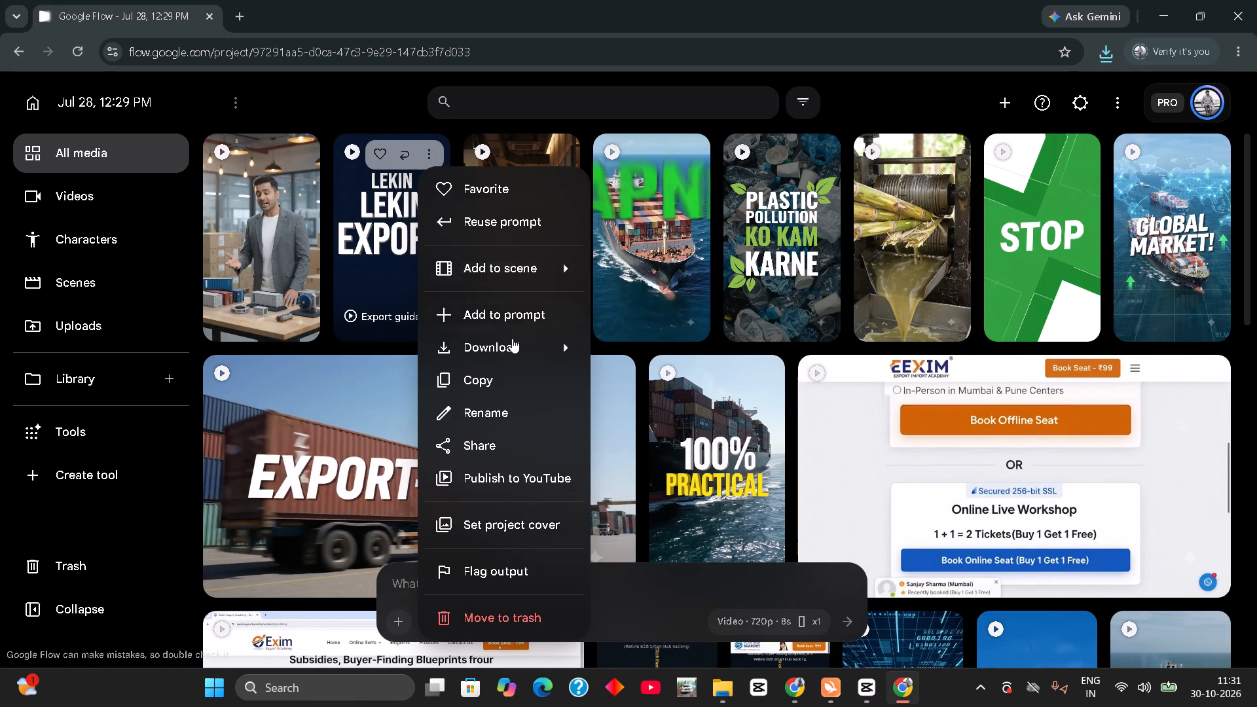
{"action": "left_click", "coordinate": [649, 414]}
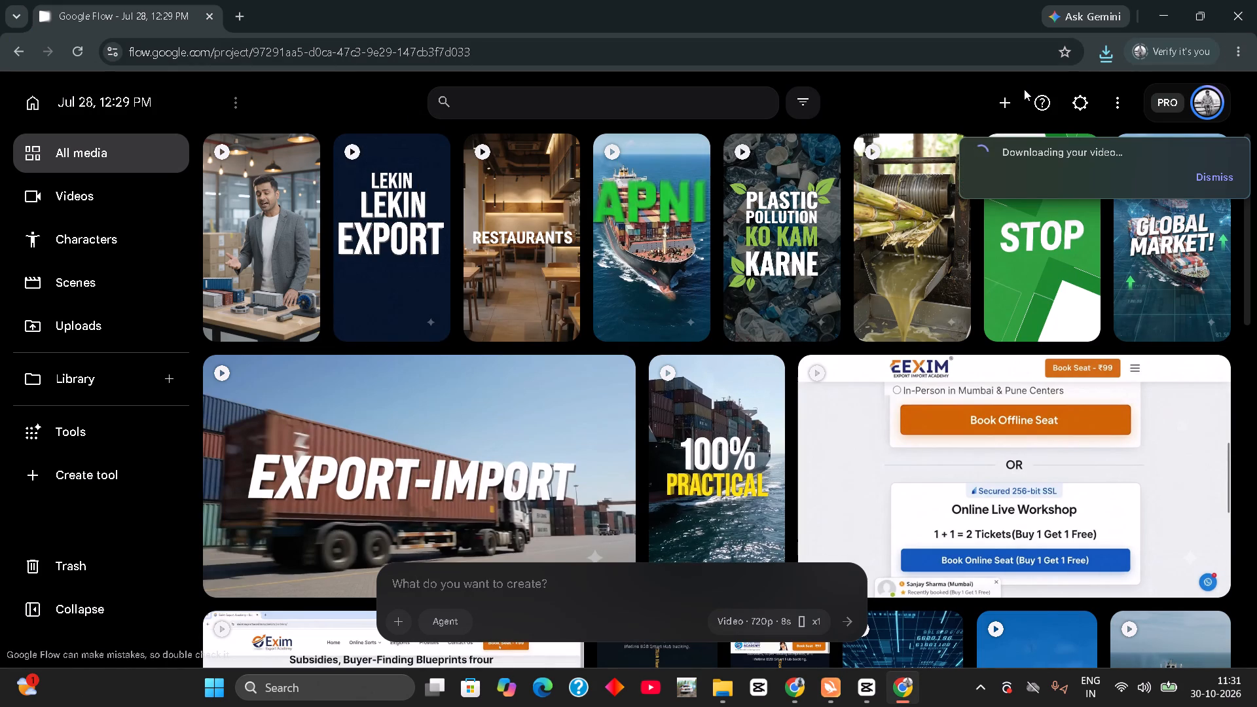
Bring the downloaded export guidelines clip into CapCut and place it on the main track after the restaurants clip at 00:00:37:01.
{"action": "left_click_drag", "start_coordinate": [962, 100], "coordinate": [905, 528]}
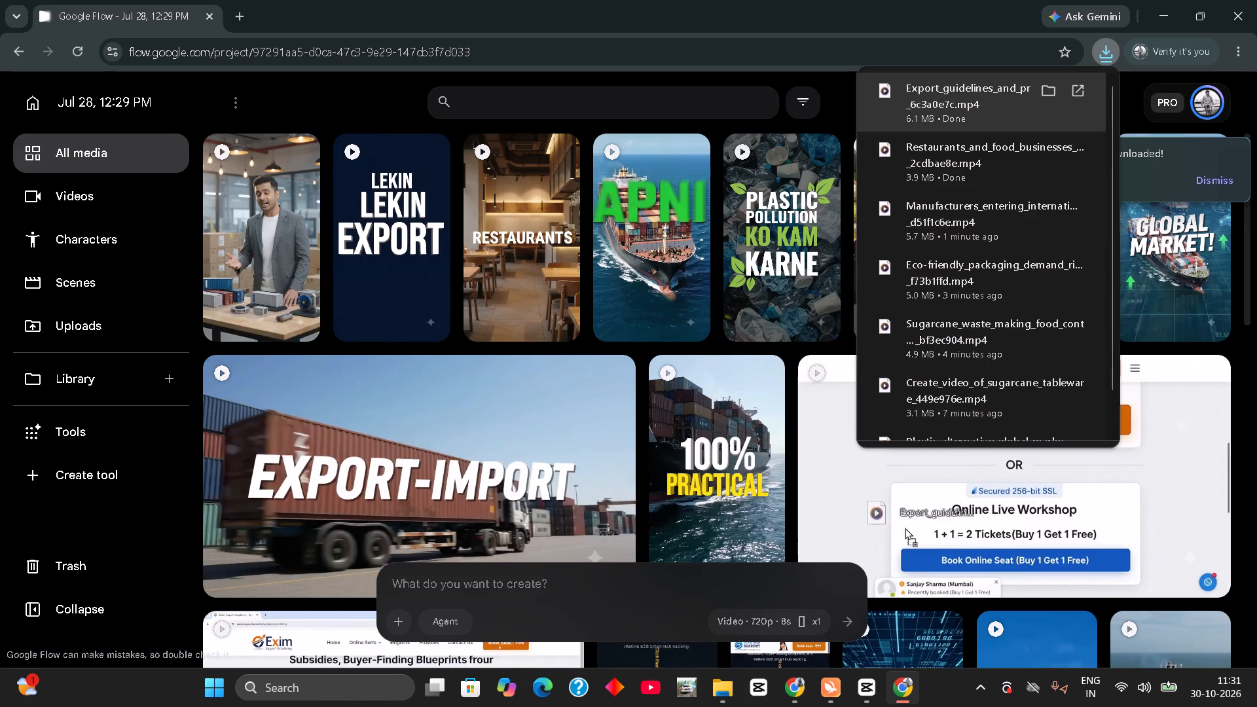
{"action": "left_click_drag", "start_coordinate": [905, 528], "coordinate": [678, 548]}
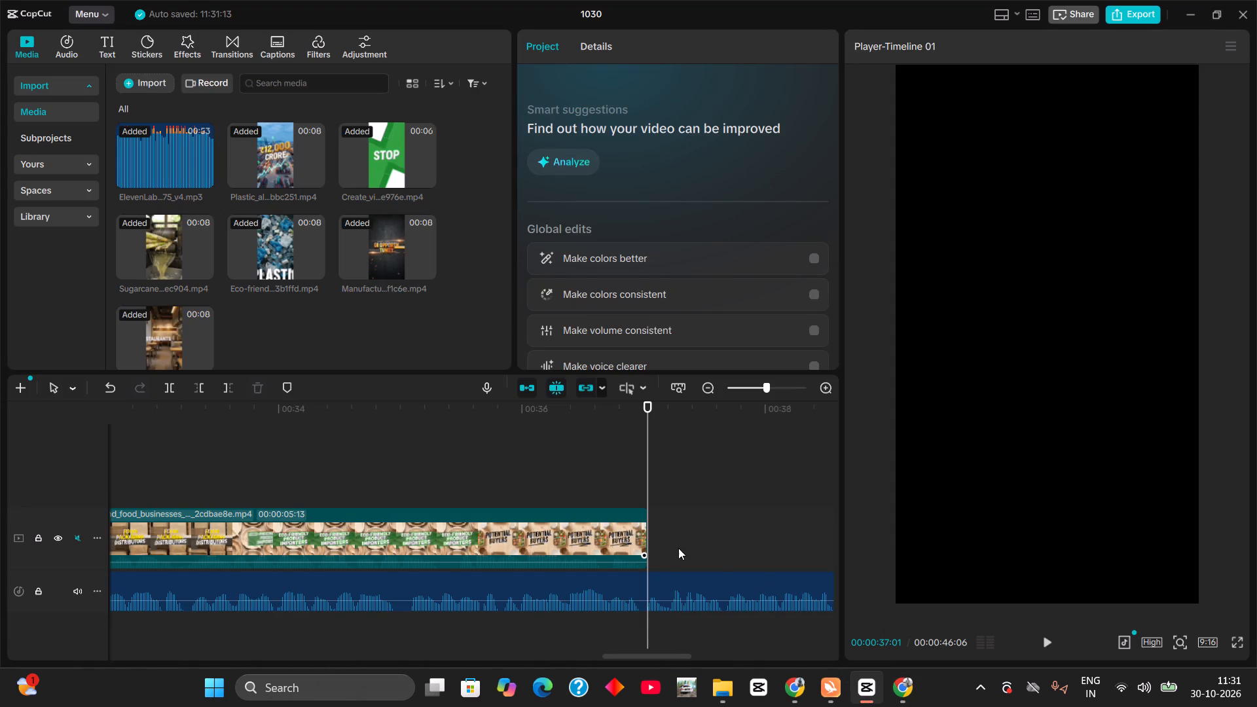
{"action": "left_click_drag", "start_coordinate": [678, 548], "coordinate": [663, 536]}
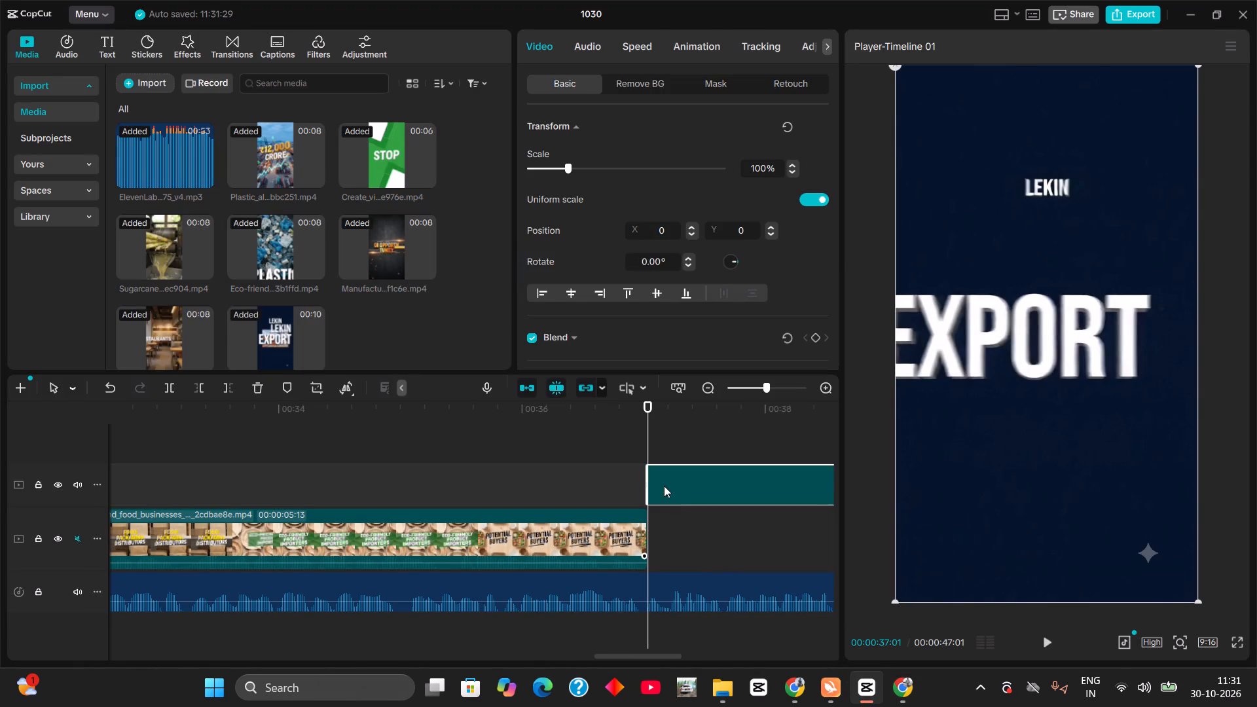
{"action": "left_click_drag", "start_coordinate": [680, 476], "coordinate": [688, 543]}
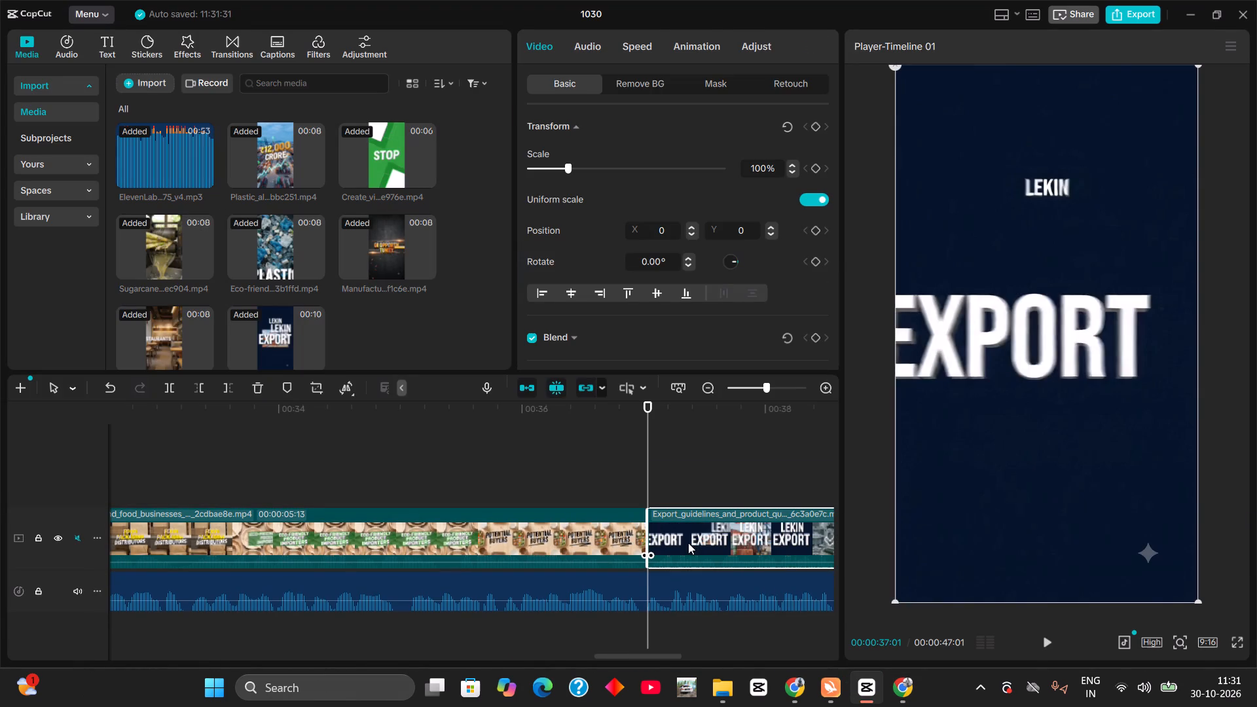
Play the export guidelines clip, then split it at 00:00:46:06 where the voiceover ends and delete the remainder.
{"action": "key", "text": "space"}
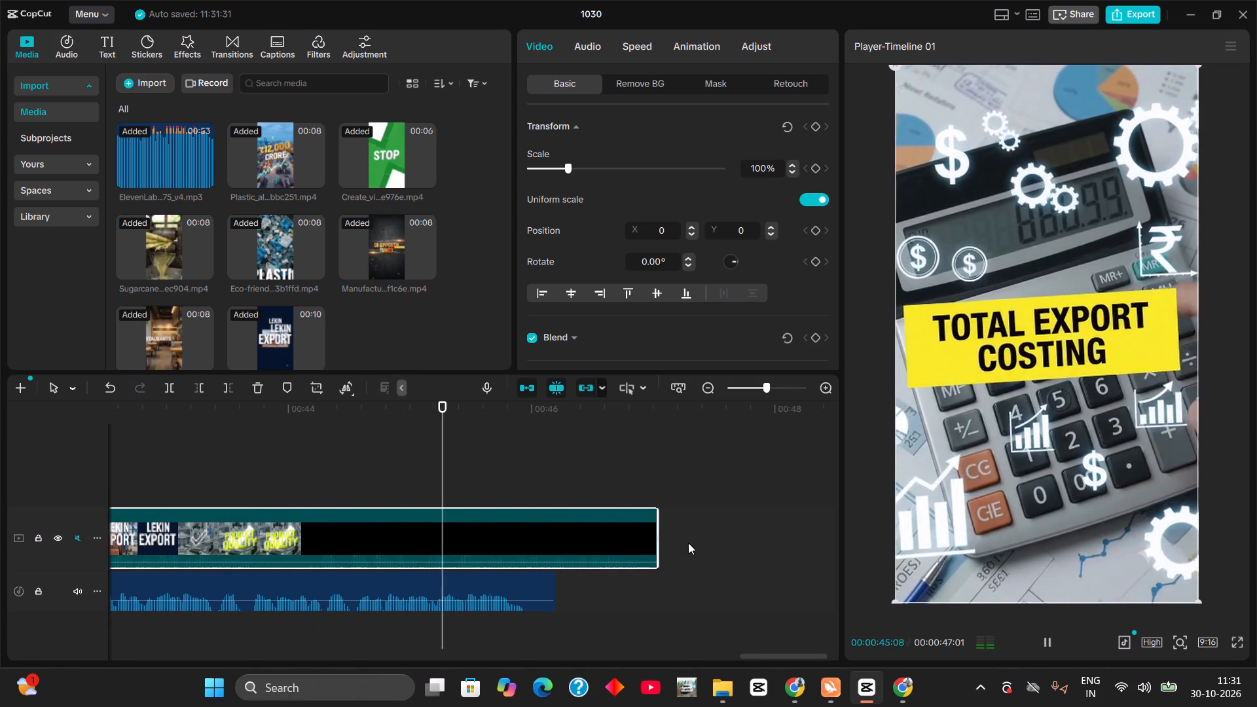
{"action": "key", "text": "space"}
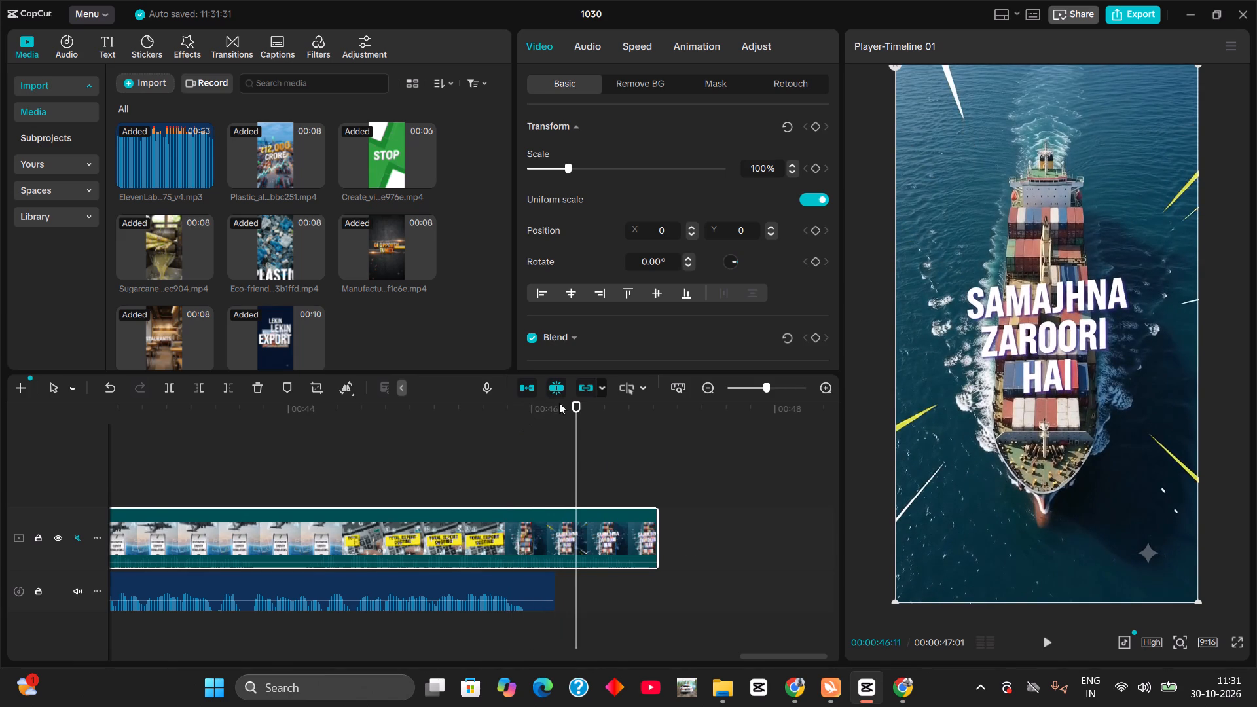
{"action": "left_click", "coordinate": [560, 404]}
{"action": "left_click", "coordinate": [572, 518]}
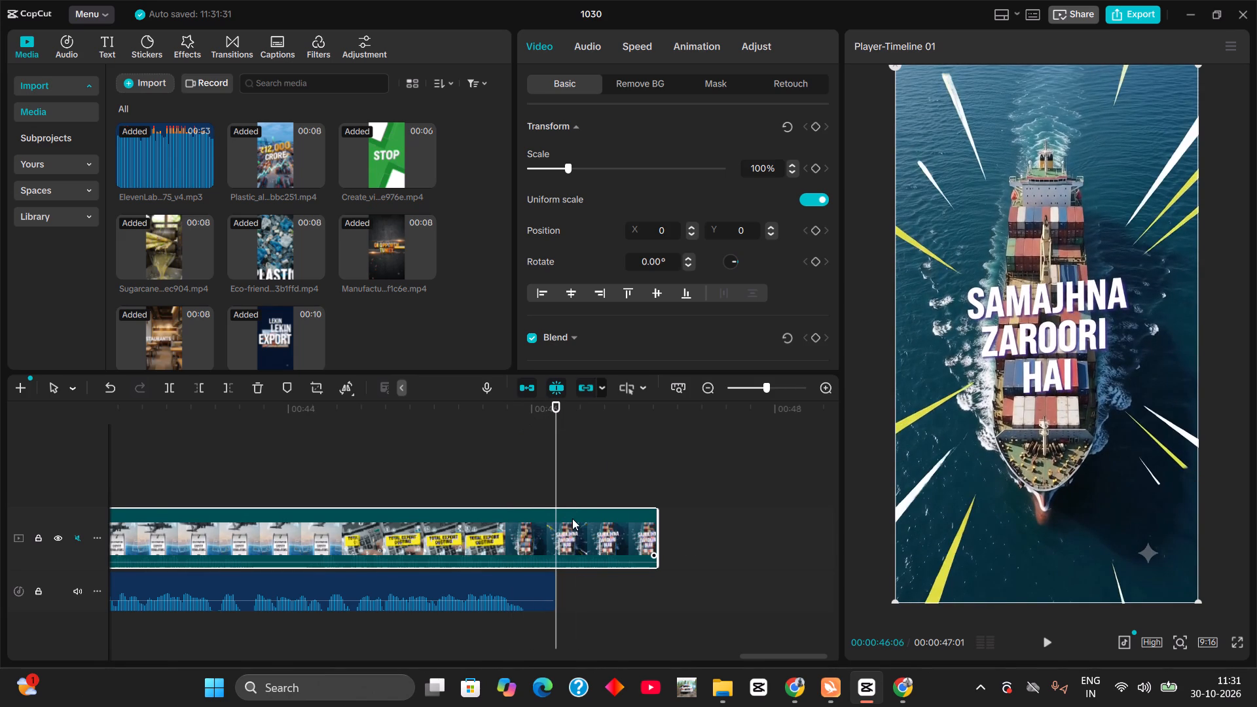
{"action": "key", "text": "ctrl+b"}
{"action": "key", "text": "BackSpace"}
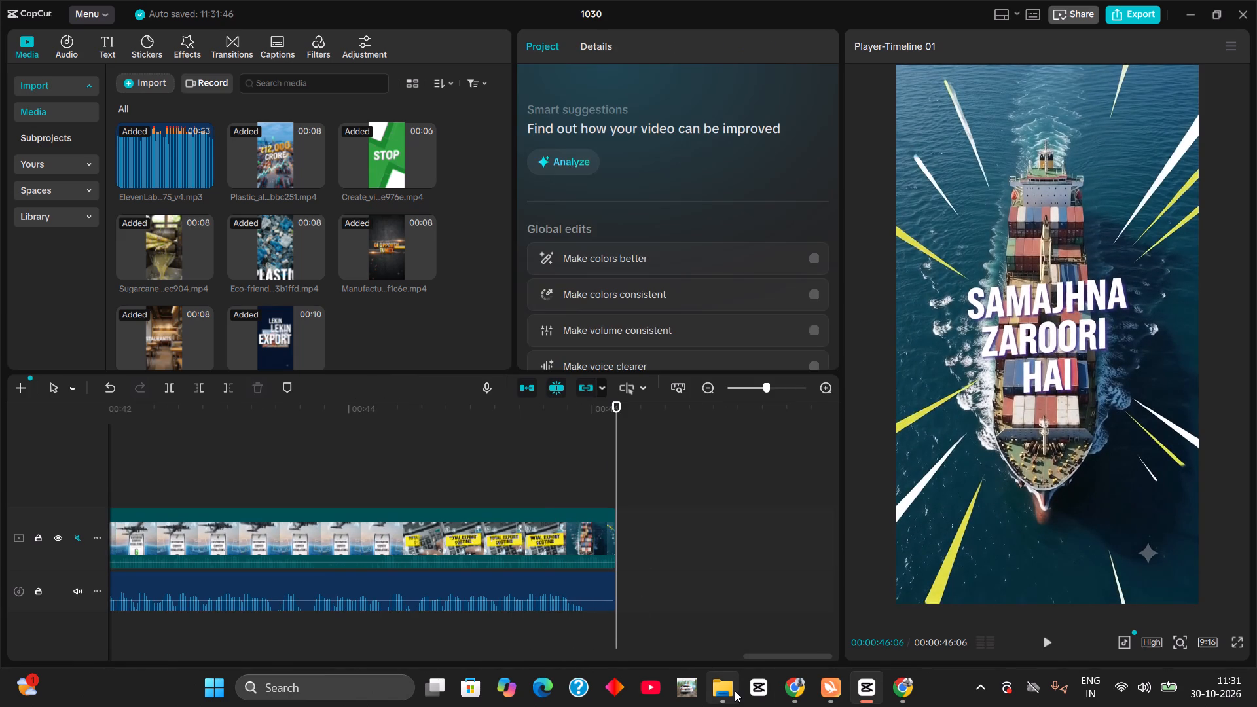
Switch to File Explorer and look through the Downloads folder for the reel's closing clips, checking instagram_profile (12).
{"action": "left_click", "coordinate": [718, 693]}
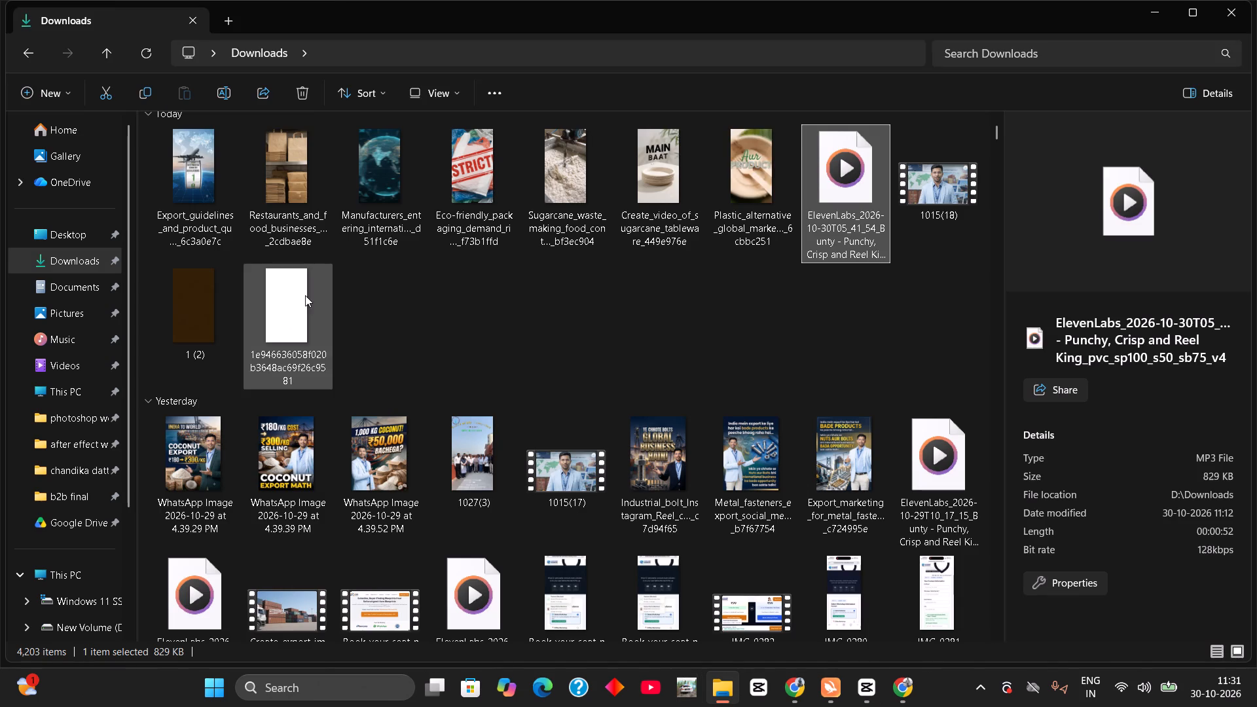
{"action": "scroll", "coordinate": [312, 308], "scroll_direction": "down", "scroll_amount": 6}
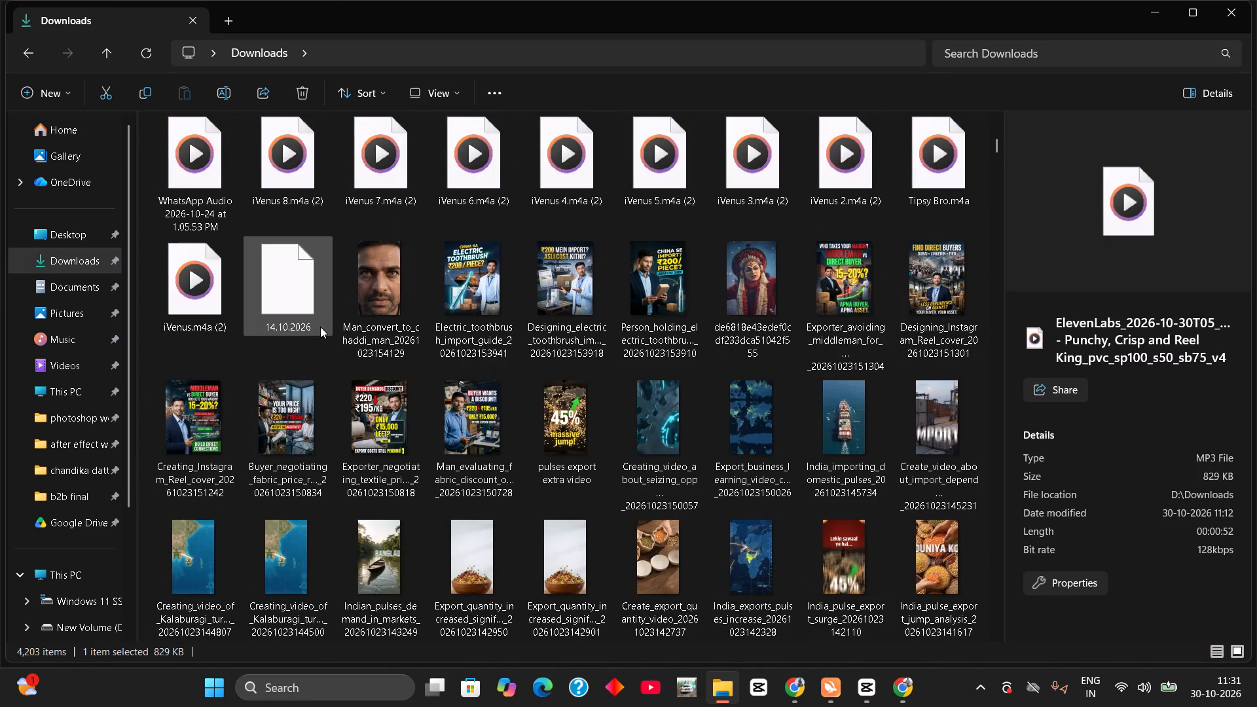
{"action": "scroll", "coordinate": [320, 327], "scroll_direction": "down", "scroll_amount": 5}
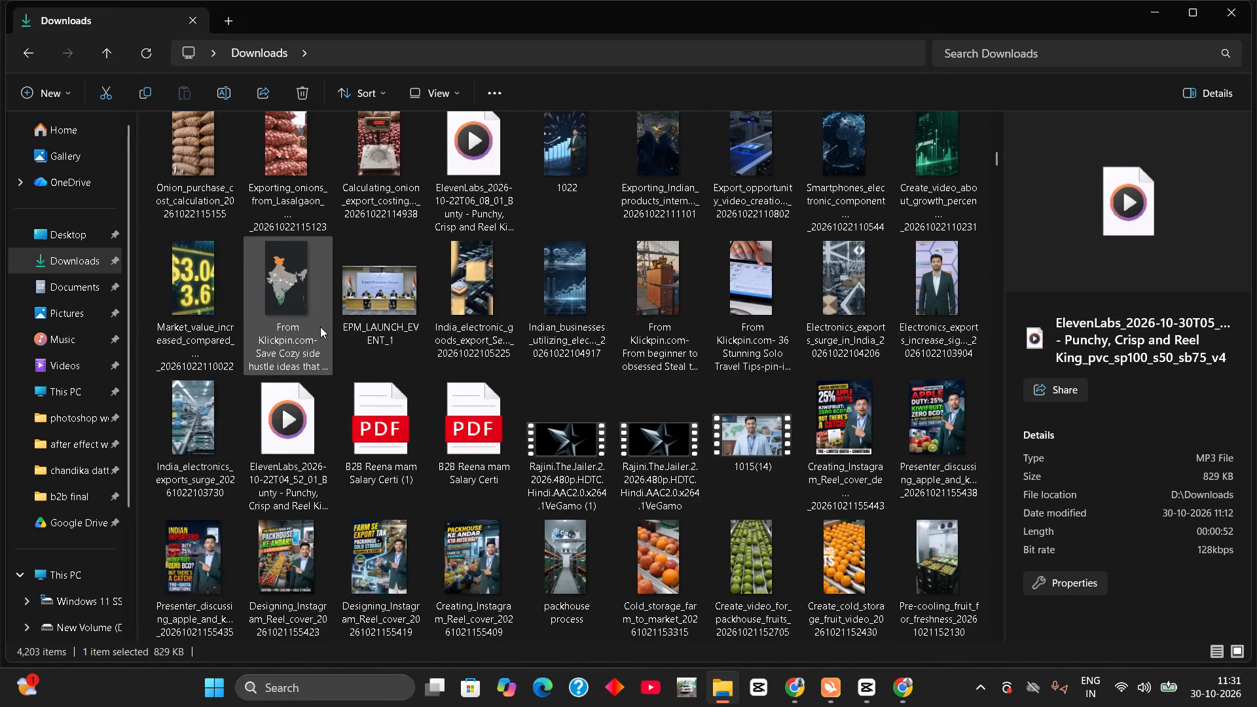
{"action": "scroll", "coordinate": [320, 327], "scroll_direction": "down", "scroll_amount": 5}
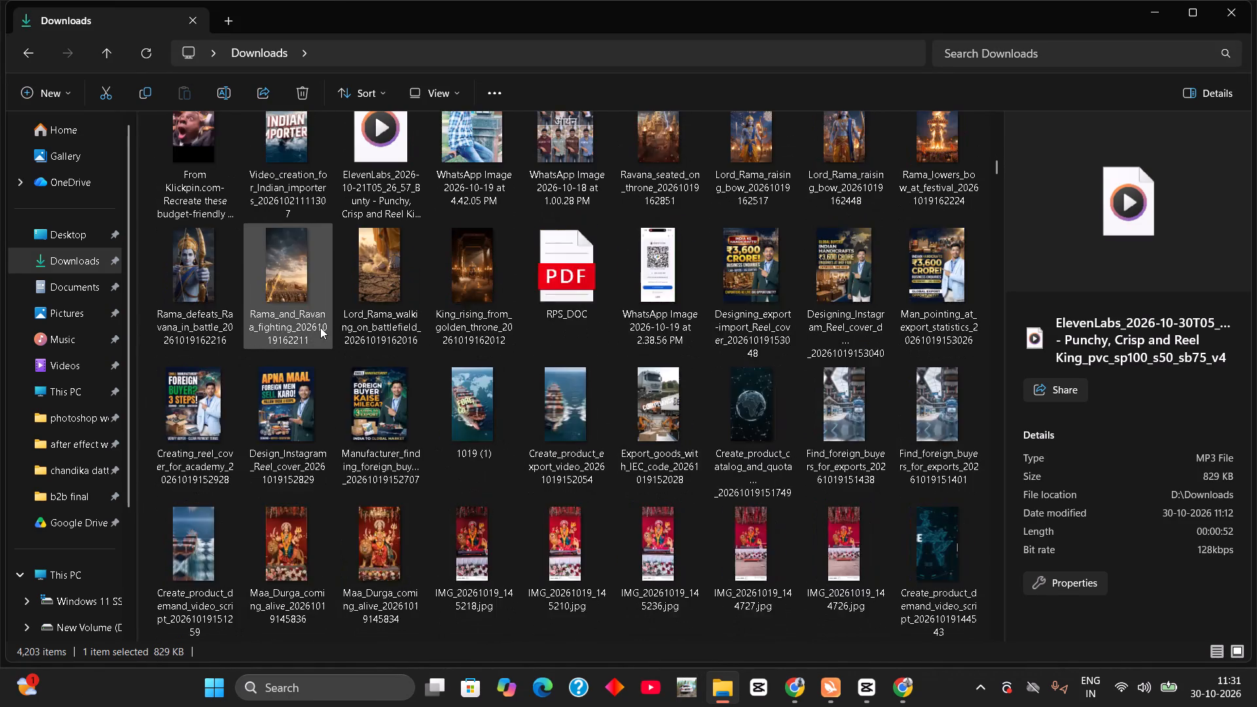
{"action": "scroll", "coordinate": [321, 329], "scroll_direction": "down", "scroll_amount": 5}
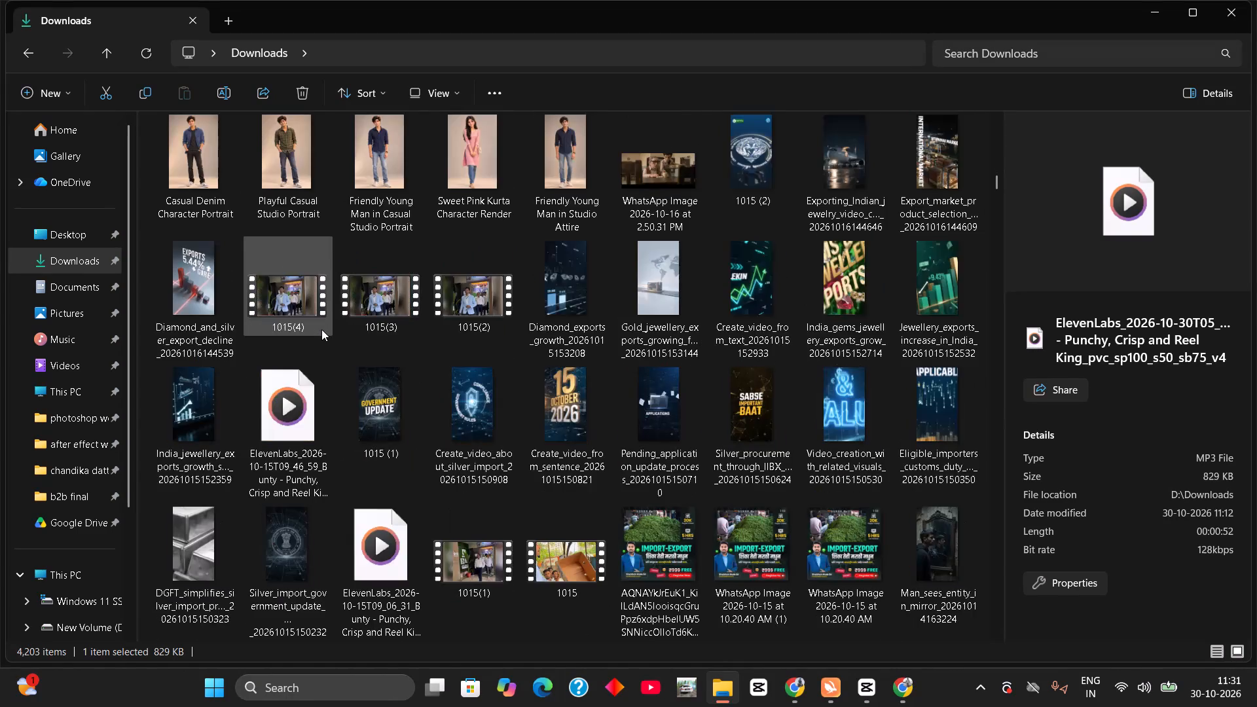
{"action": "scroll", "coordinate": [321, 329], "scroll_direction": "down", "scroll_amount": 3}
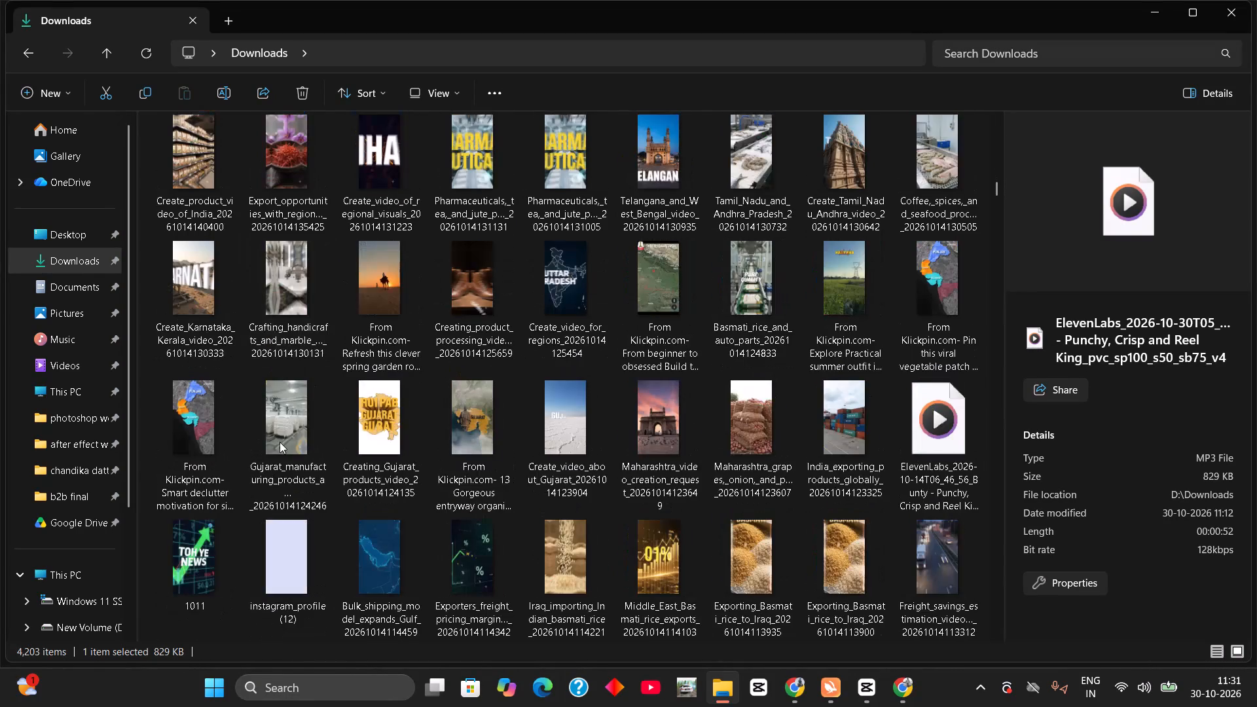
{"action": "left_click", "coordinate": [288, 542]}
{"action": "scroll", "coordinate": [633, 371], "scroll_direction": "down", "scroll_amount": 5}
{"action": "scroll", "coordinate": [765, 360], "scroll_direction": "down", "scroll_amount": 4}
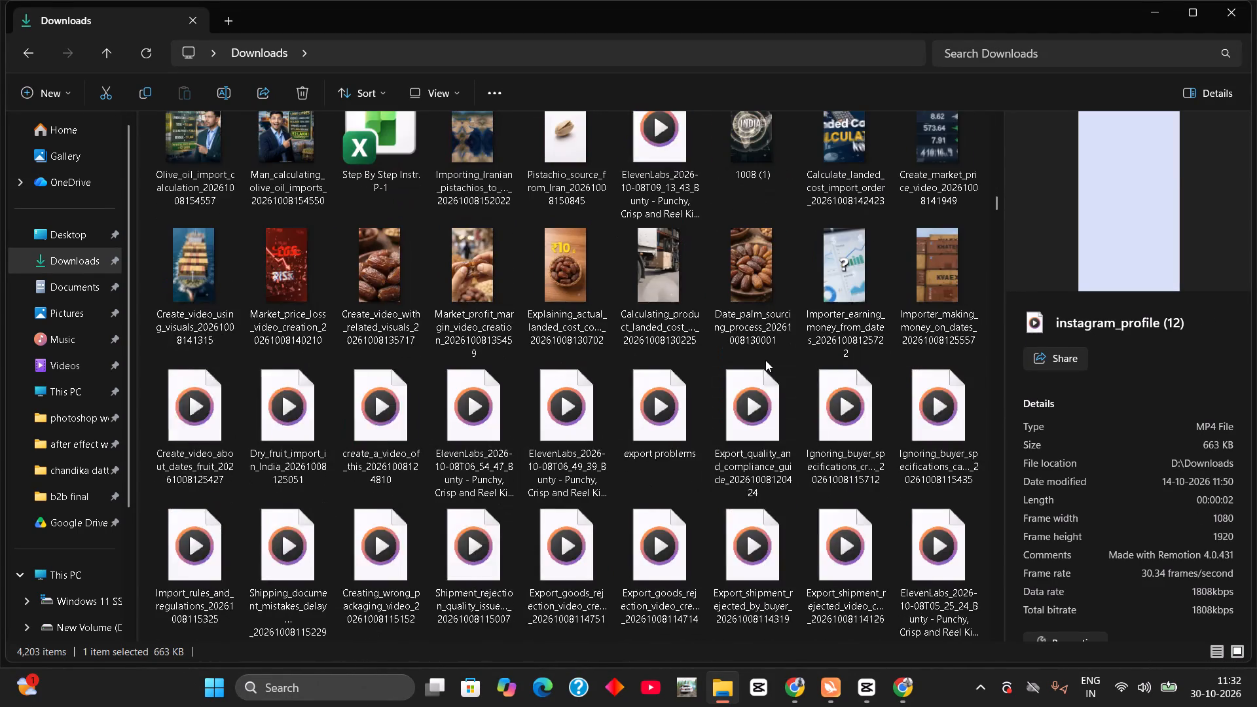
{"action": "scroll", "coordinate": [765, 360], "scroll_direction": "down", "scroll_amount": 9}
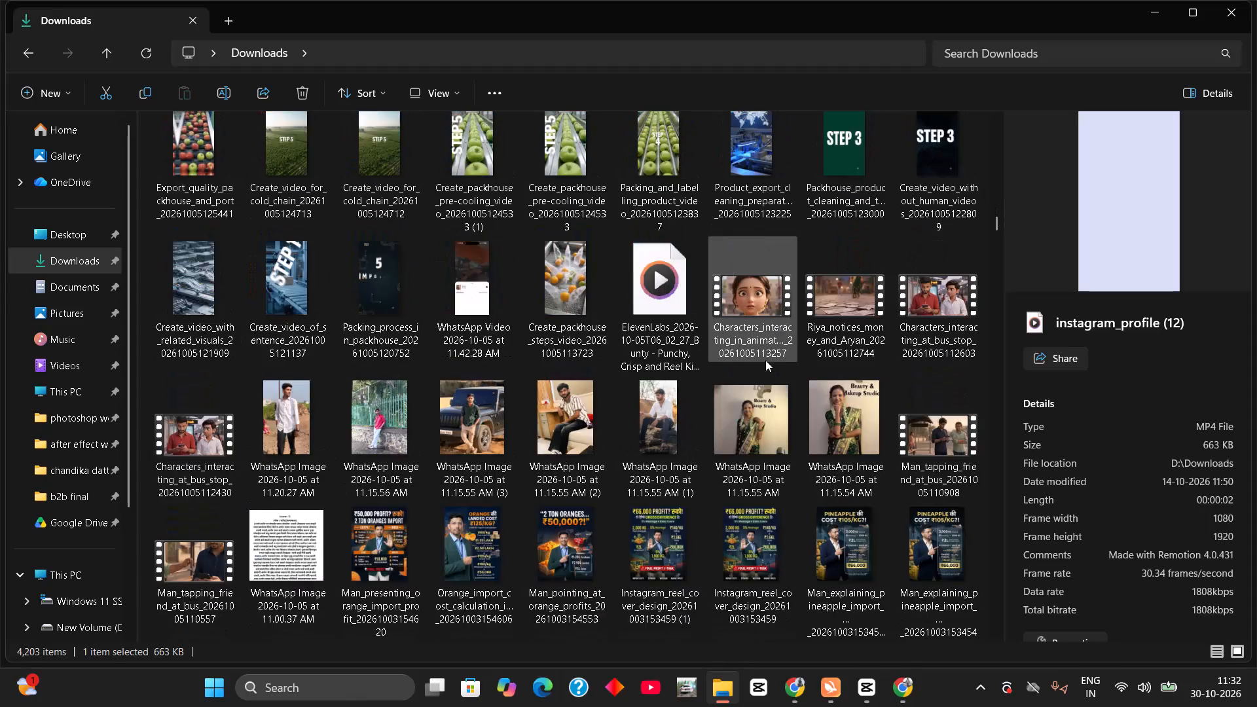
Find the WhatsApp Video 2026-10-02 at 2.20.17 PM in Downloads and import it together with instagram_profile (12) into CapCut's project media.
{"action": "scroll", "coordinate": [765, 360], "scroll_direction": "down", "scroll_amount": 4}
{"action": "scroll", "coordinate": [765, 360], "scroll_direction": "up", "scroll_amount": 1}
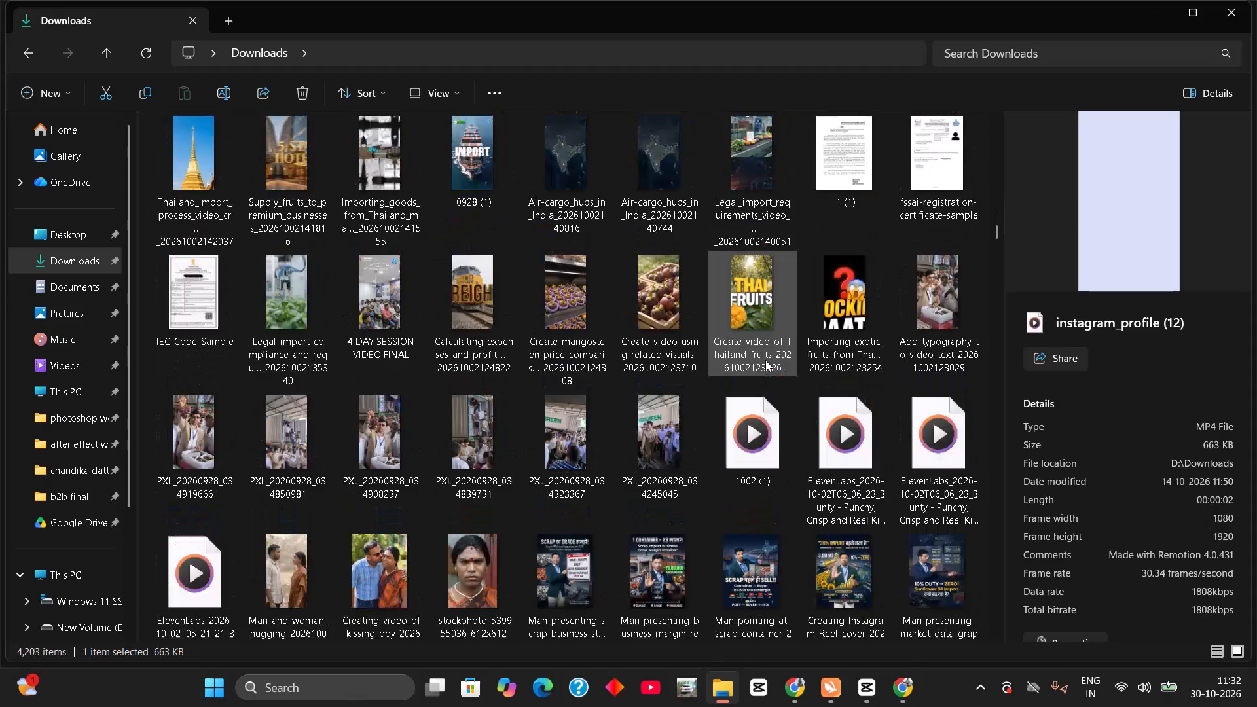
{"action": "scroll", "coordinate": [765, 360], "scroll_direction": "up", "scroll_amount": 1}
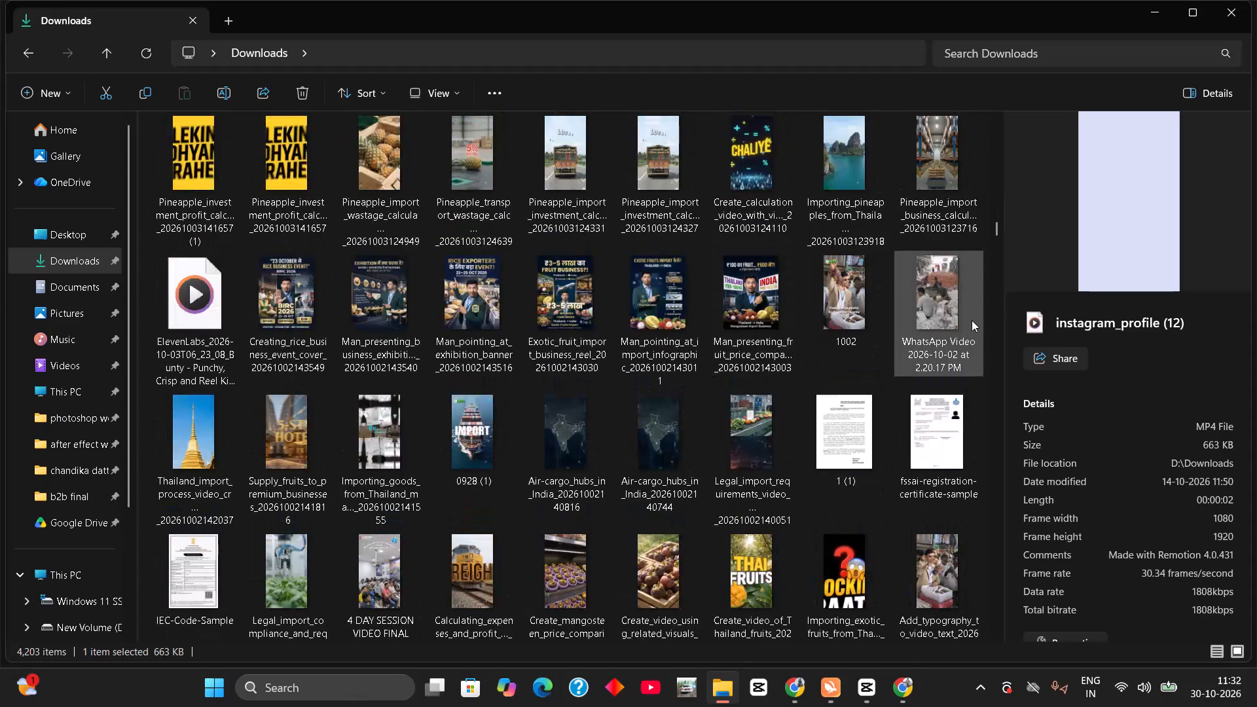
{"action": "left_click", "coordinate": [958, 310], "text": "ctrl"}
{"action": "left_click_drag", "start_coordinate": [926, 291], "coordinate": [952, 432]}
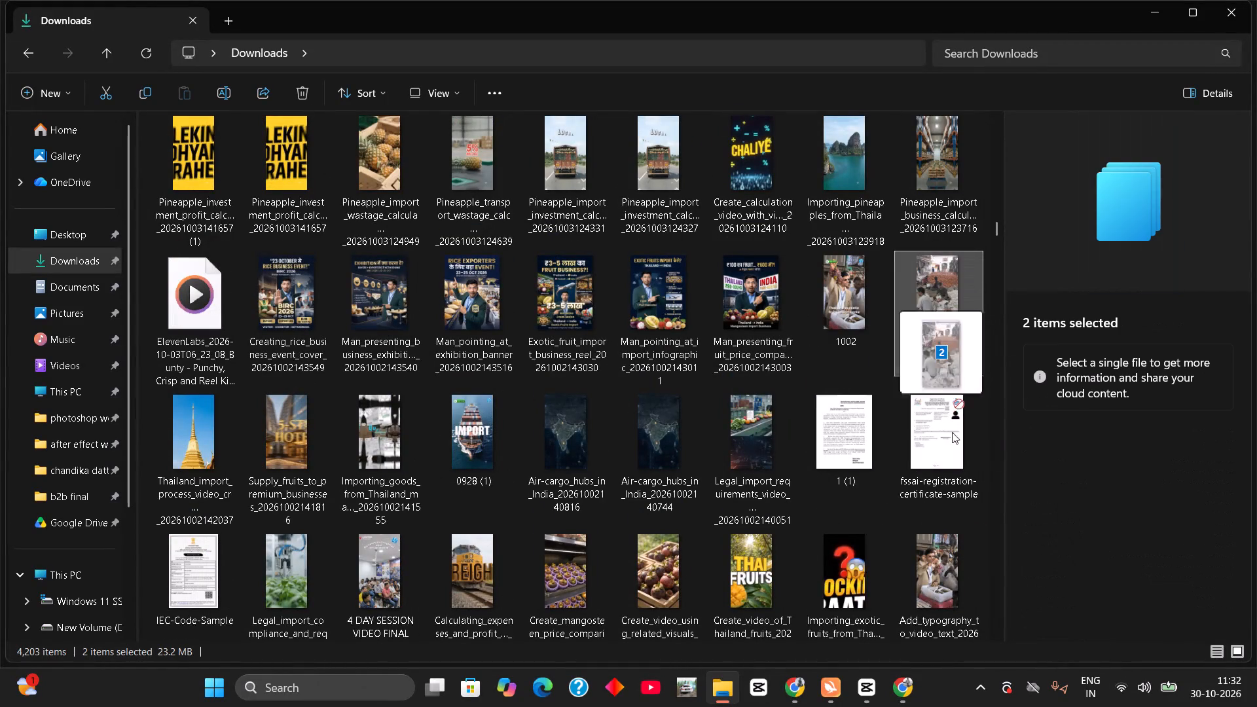
{"action": "left_click_drag", "start_coordinate": [952, 432], "coordinate": [369, 357]}
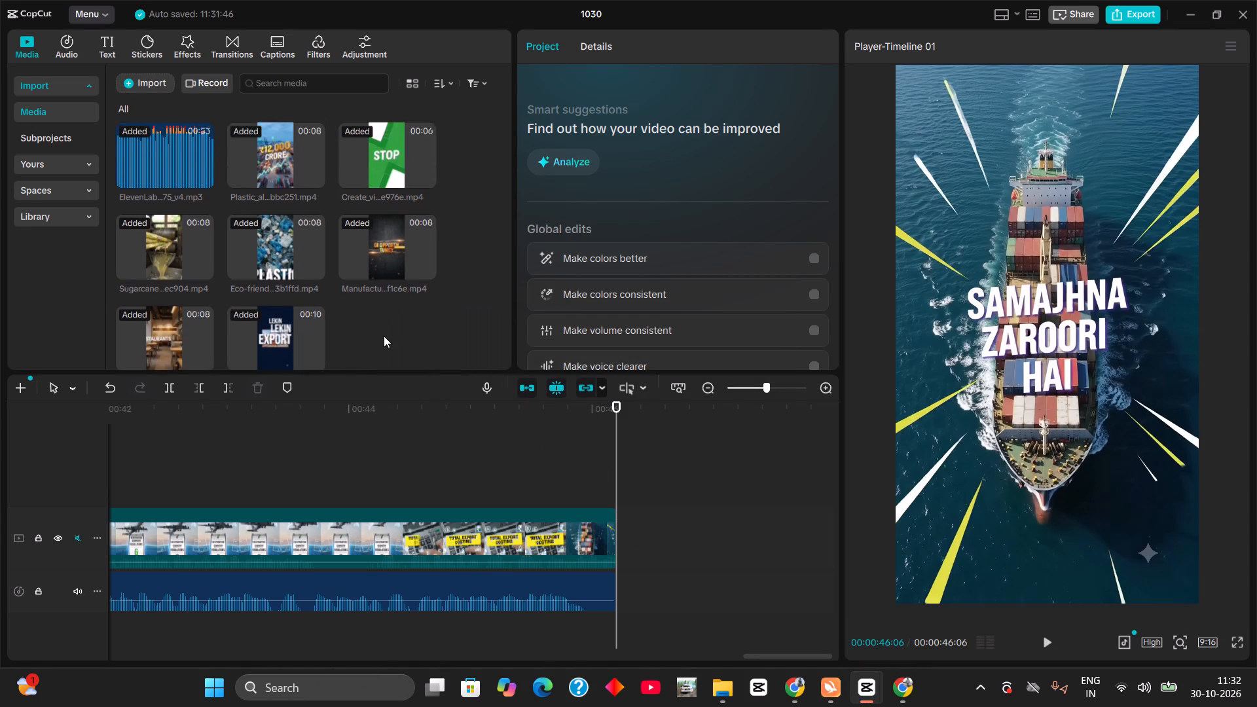
{"action": "left_click", "coordinate": [261, 299]}
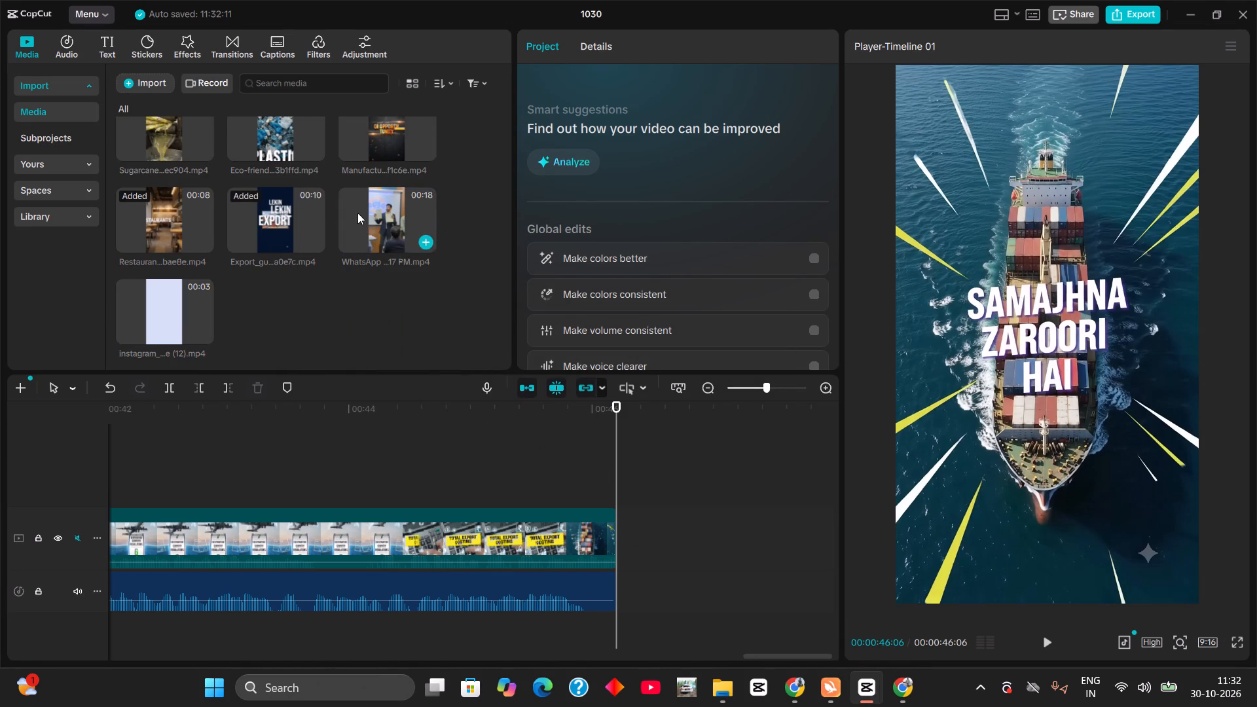
Place the WhatsApp video on a new track above the main track, starting at 00:00:46:06 where the export guidelines clip ends.
{"action": "left_click_drag", "start_coordinate": [357, 213], "coordinate": [615, 479]}
{"action": "left_click", "coordinate": [615, 479]}
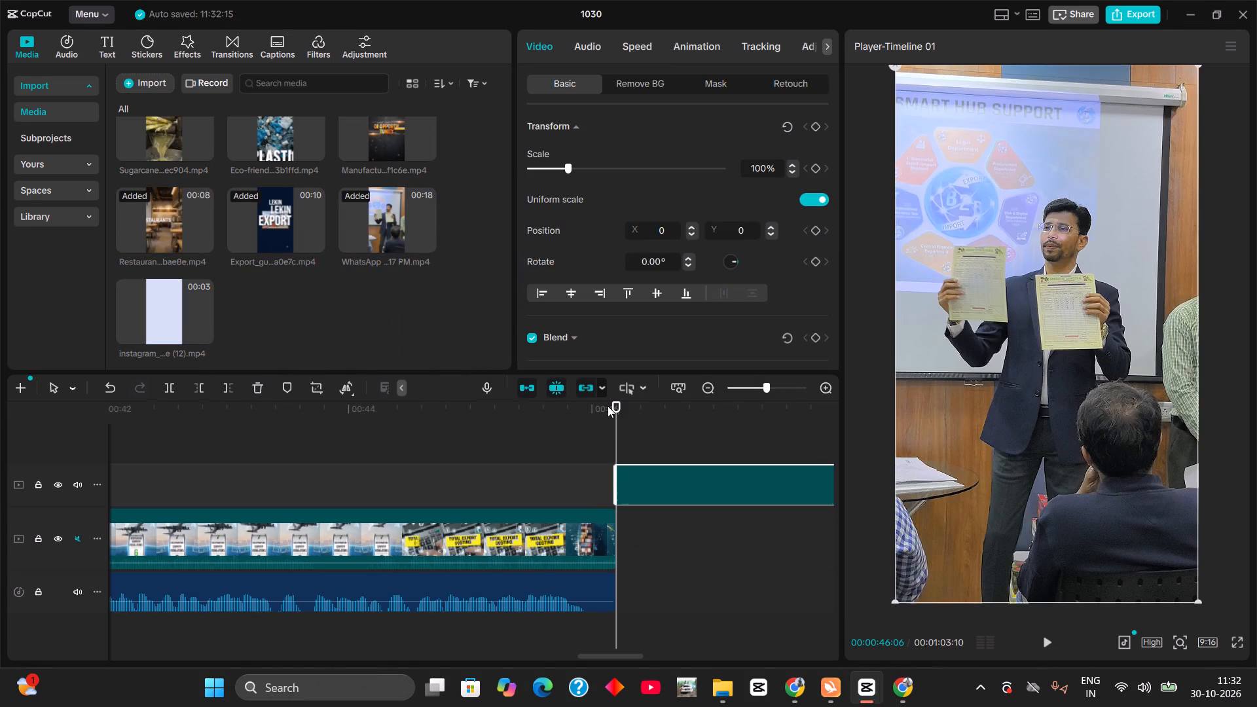
Locate the start of the old profile screen in the WhatsApp clip and overlay instagram_profile (12) above it at about 00:00:52.
{"action": "left_click_drag", "start_coordinate": [616, 407], "coordinate": [846, 448]}
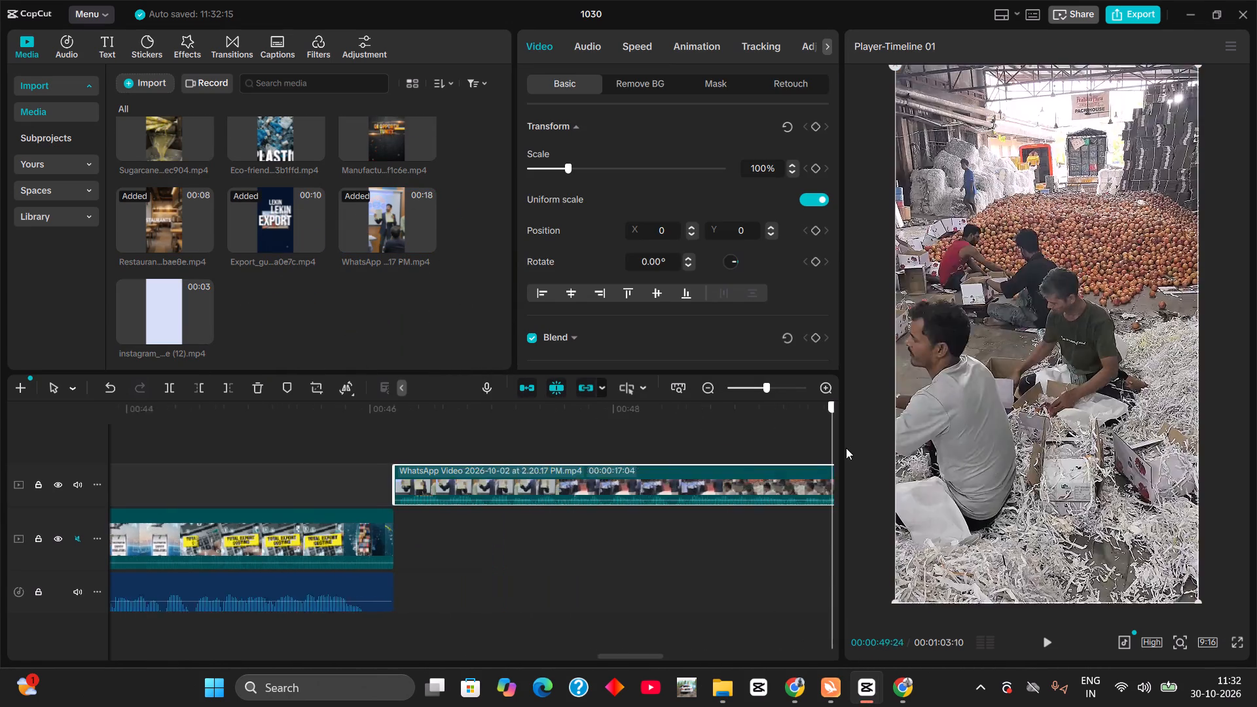
{"action": "left_click_drag", "start_coordinate": [846, 448], "coordinate": [845, 437]}
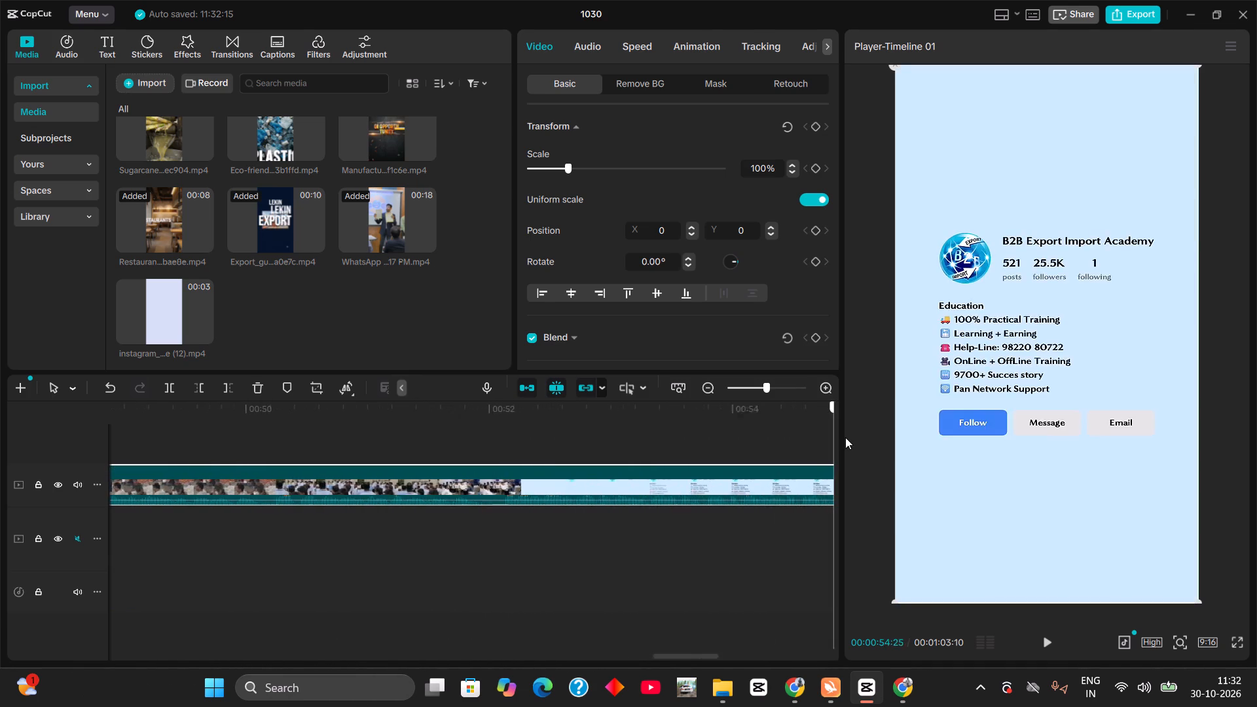
{"action": "left_click_drag", "start_coordinate": [845, 437], "coordinate": [287, 412]}
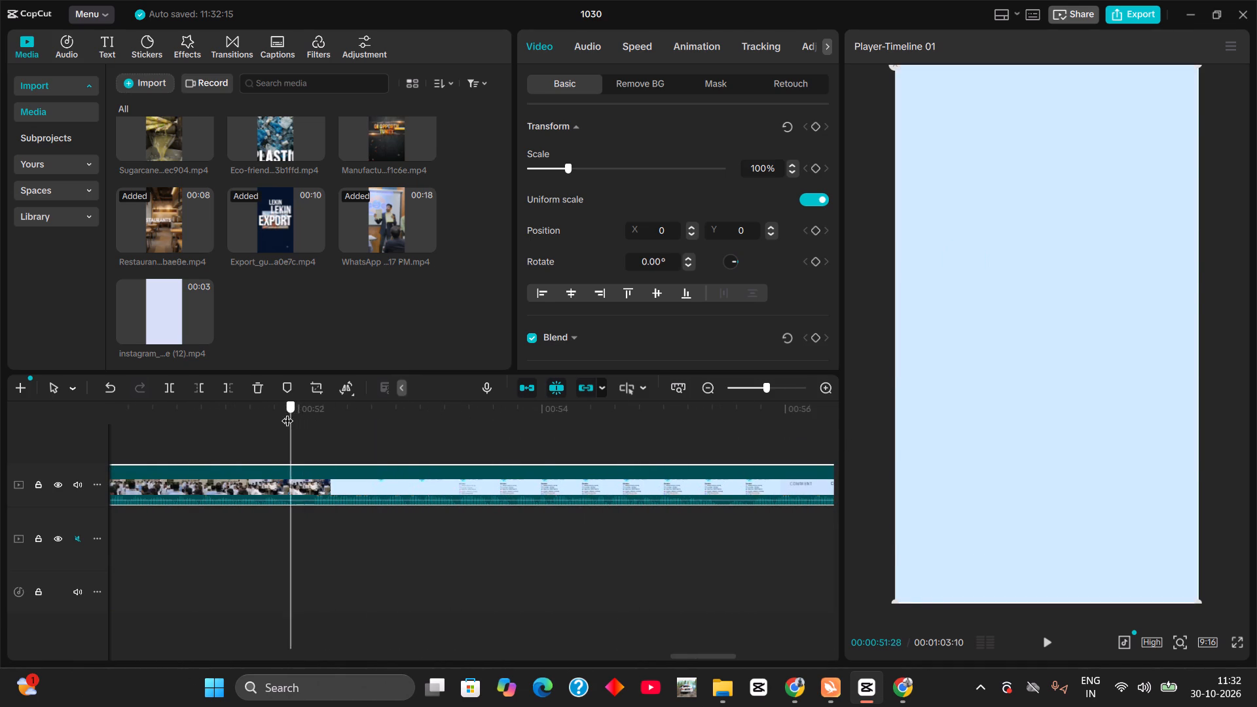
{"action": "left_click_drag", "start_coordinate": [287, 412], "coordinate": [301, 416]}
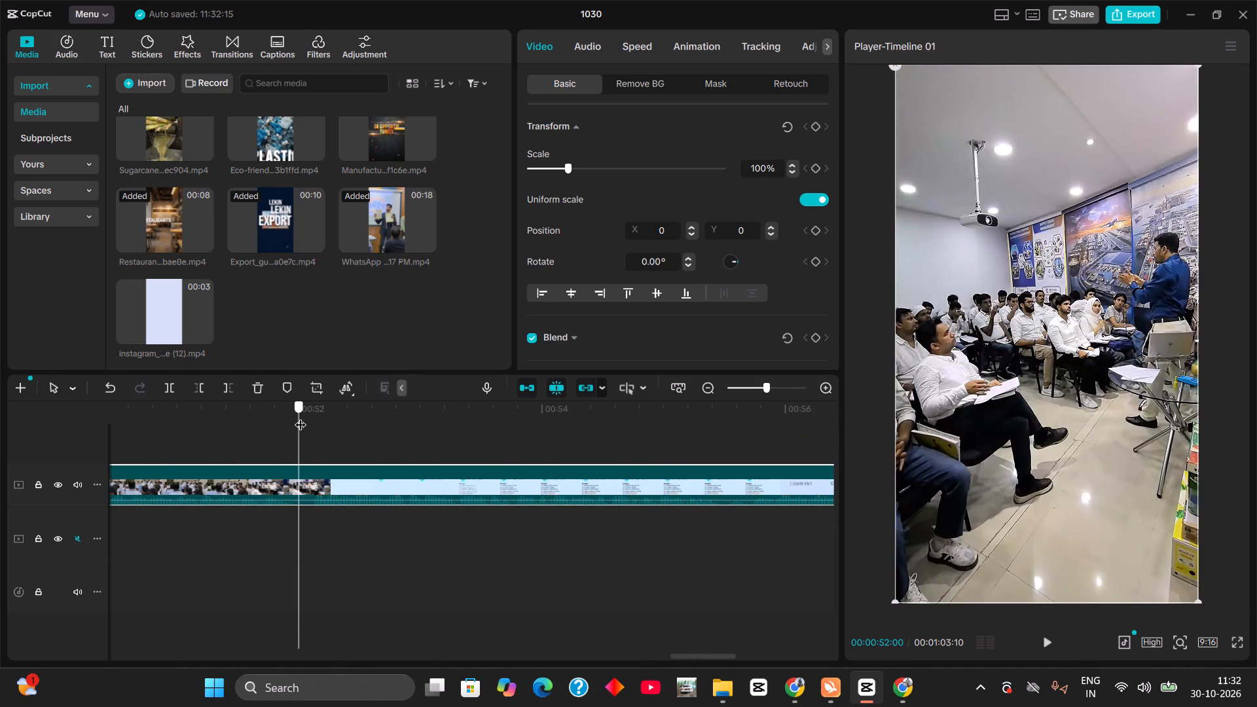
{"action": "left_click_drag", "start_coordinate": [301, 416], "coordinate": [303, 417]}
{"action": "left_click_drag", "start_coordinate": [153, 318], "coordinate": [302, 433]}
Slow the instagram_profile (12) overlay to 0.82x so it lasts 3.7 s and ends at 00:00:55:20, where the old profile screen ends.
{"action": "left_click_drag", "start_coordinate": [302, 408], "coordinate": [579, 456]}
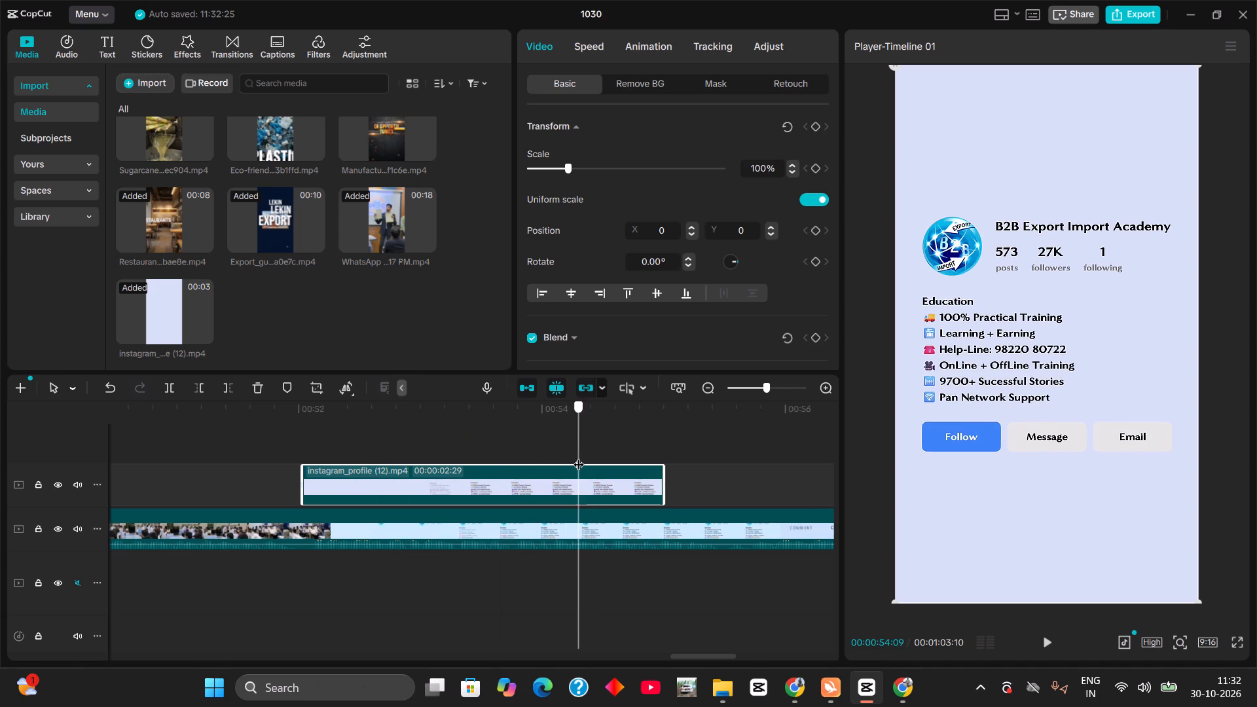
{"action": "left_click_drag", "start_coordinate": [579, 456], "coordinate": [683, 523]}
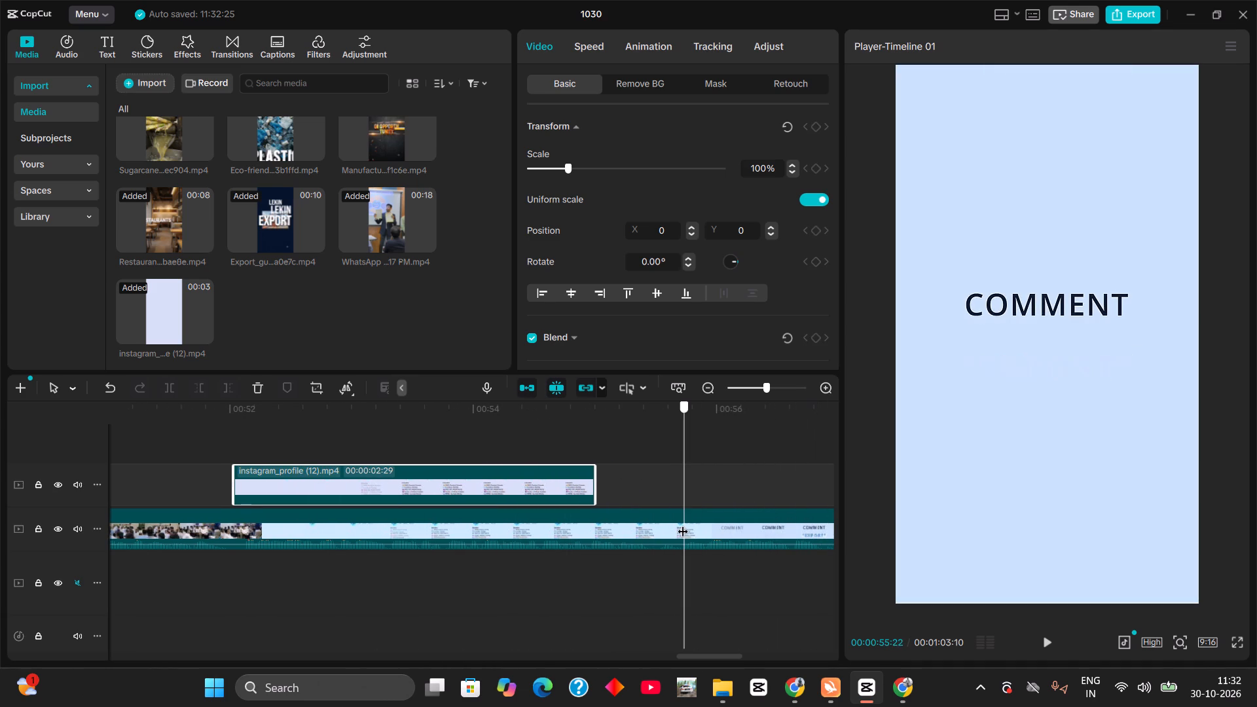
{"action": "left_click_drag", "start_coordinate": [683, 523], "coordinate": [670, 530]}
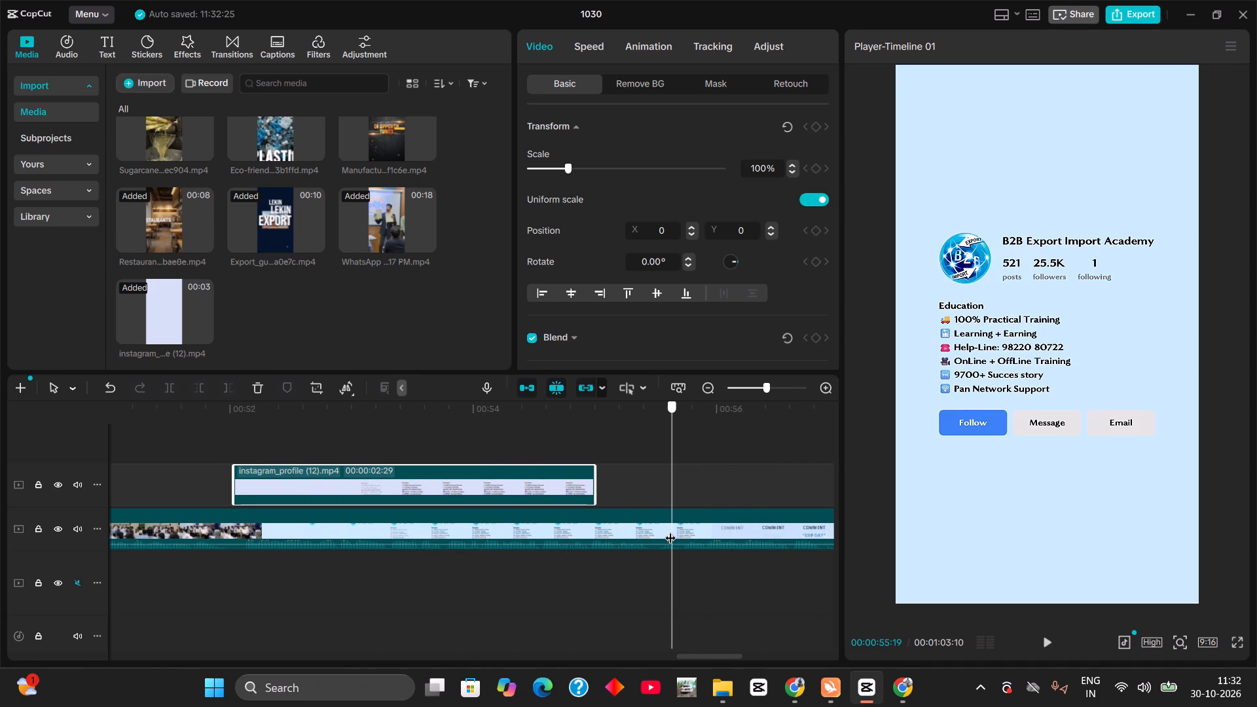
{"action": "left_click_drag", "start_coordinate": [670, 530], "coordinate": [676, 529]}
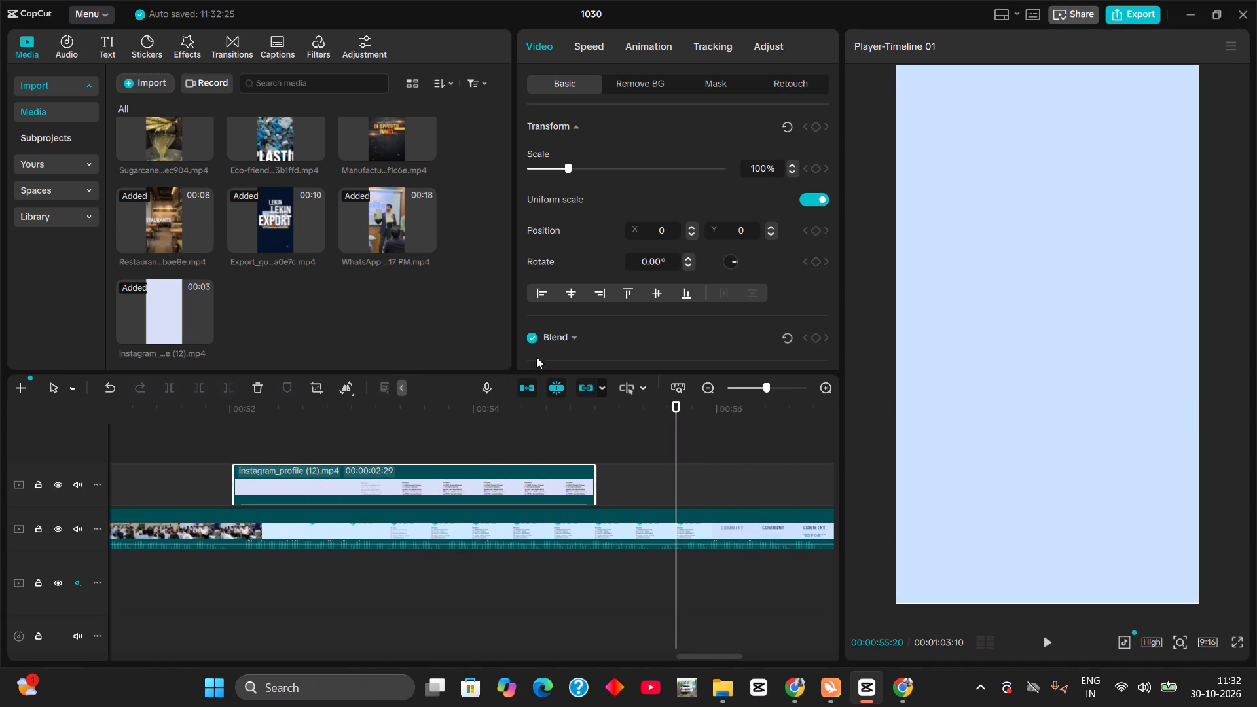
{"action": "left_click", "coordinate": [589, 48]}
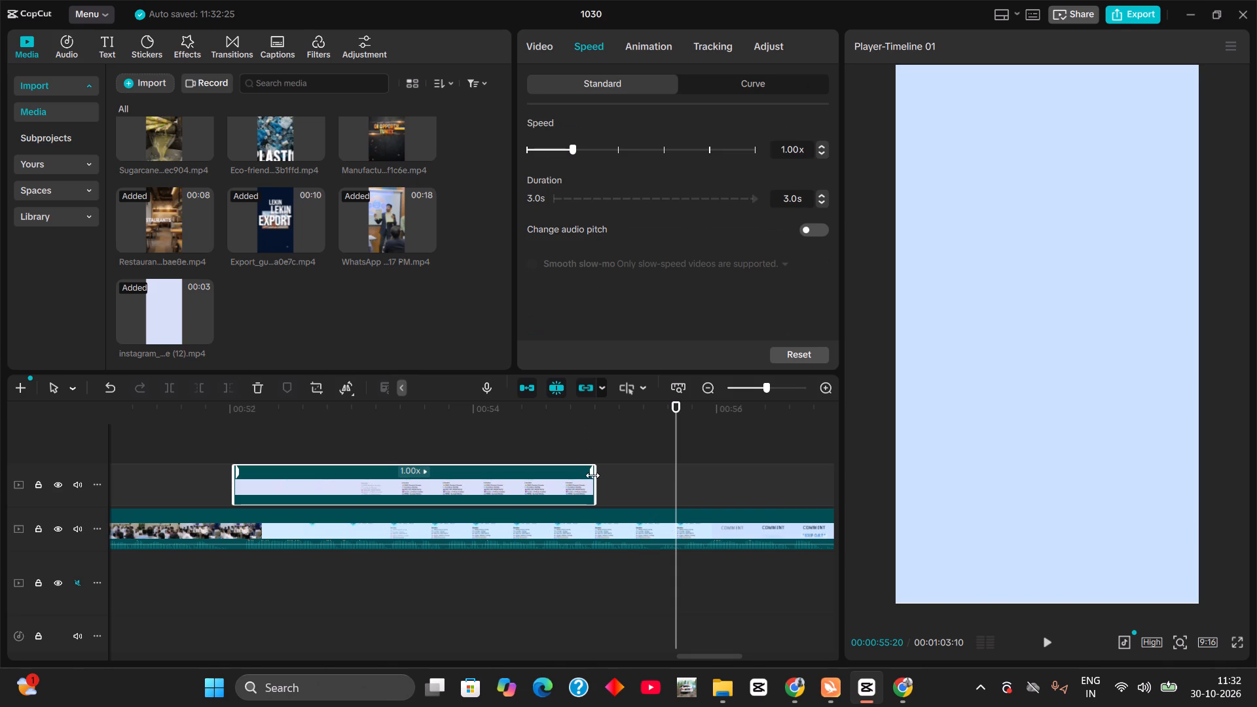
{"action": "left_click_drag", "start_coordinate": [592, 471], "coordinate": [672, 487]}
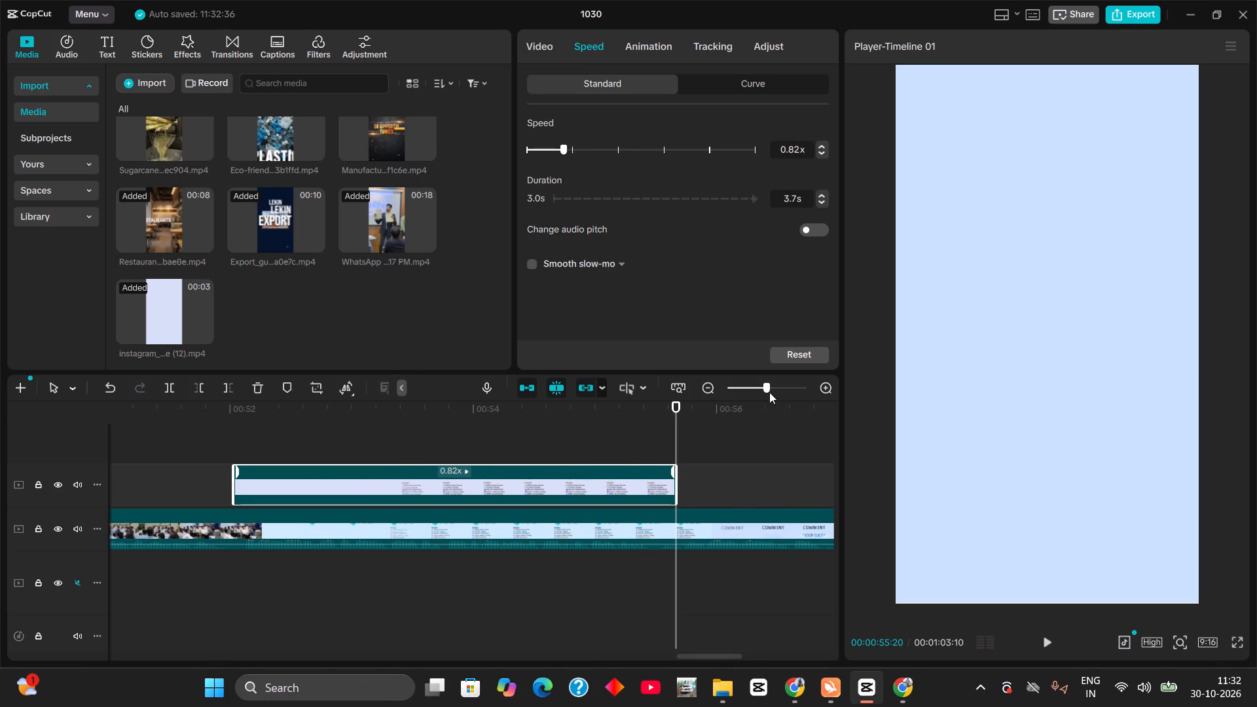
Go back to the start of the timeline and review the edit up to the cut at 00:00:08:06 where the STOP clip begins.
{"action": "left_click", "coordinate": [747, 386]}
{"action": "left_click_drag", "start_coordinate": [394, 405], "coordinate": [0, 414]}
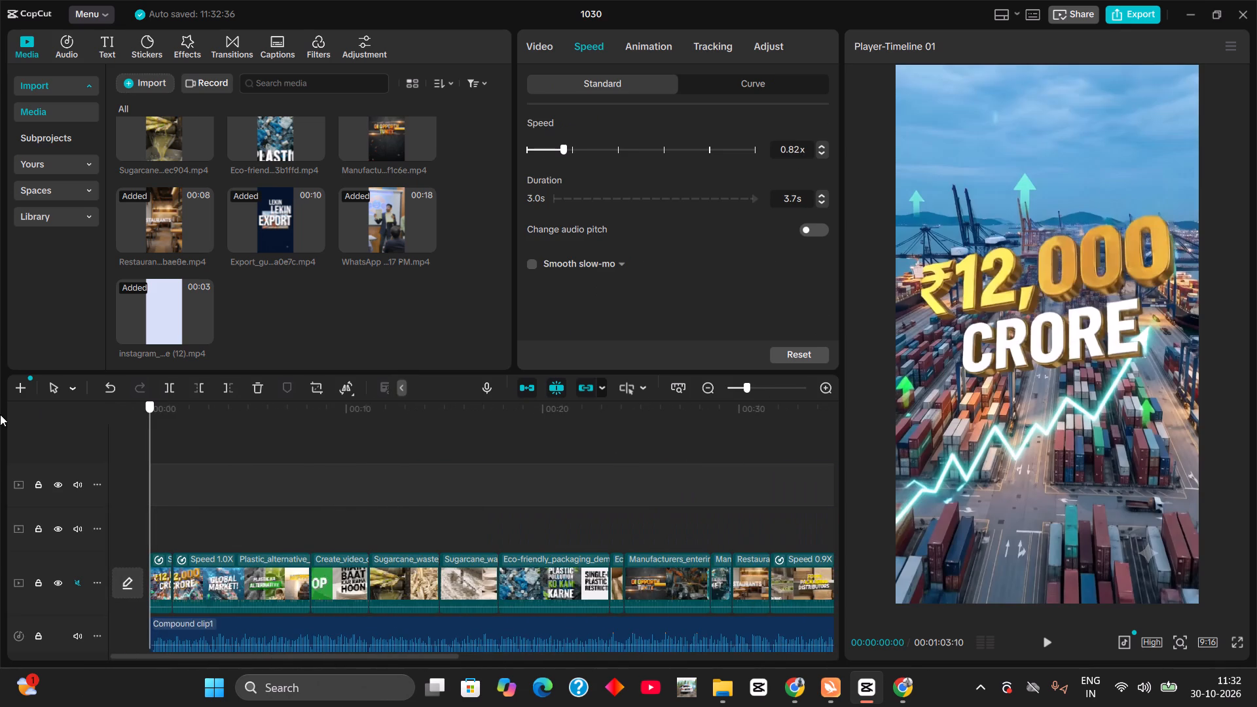
{"action": "left_click_drag", "start_coordinate": [0, 414], "coordinate": [220, 444]}
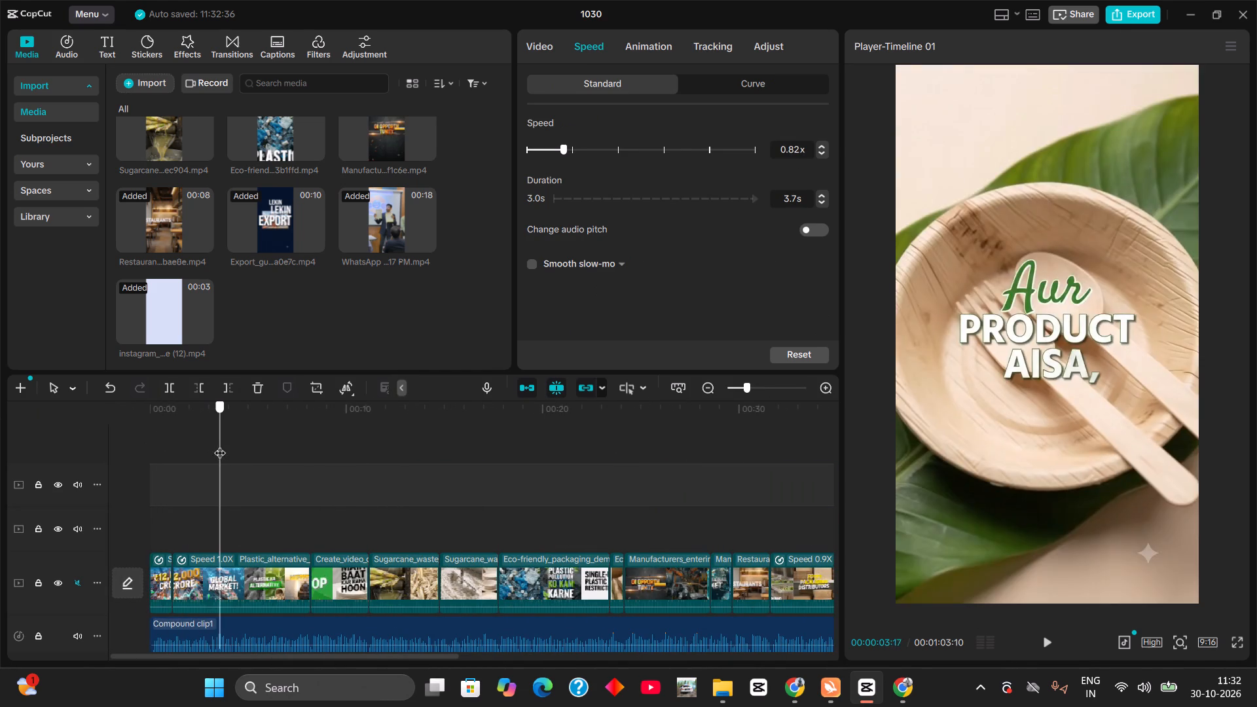
{"action": "left_click_drag", "start_coordinate": [220, 444], "coordinate": [299, 446]}
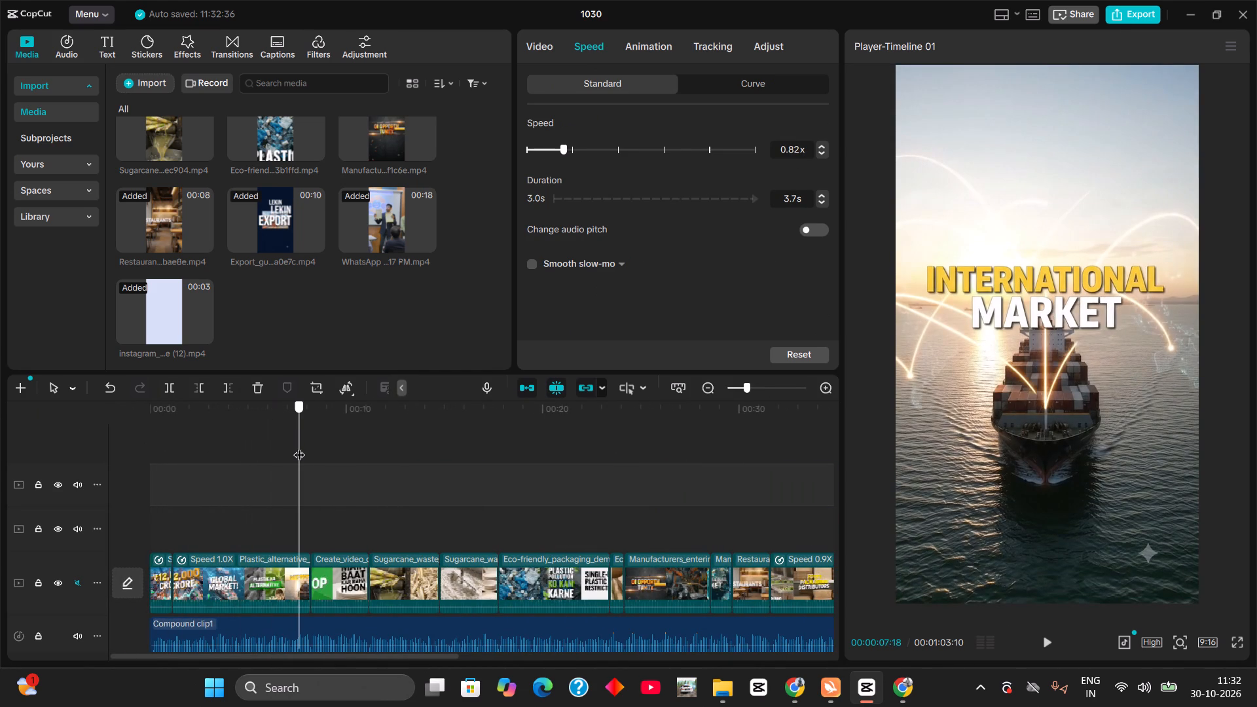
{"action": "left_click_drag", "start_coordinate": [299, 446], "coordinate": [310, 452]}
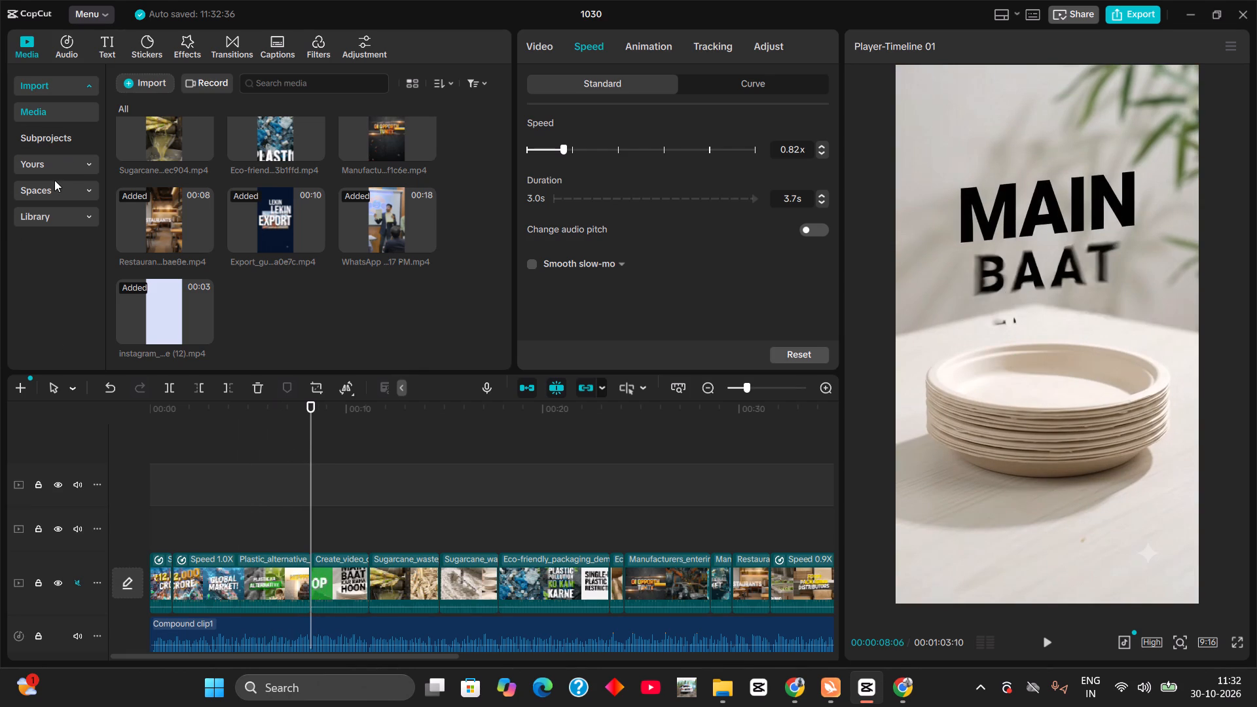
Place the saved My presets2 logo overlay on the top track at 00:00:08:06, about 00:00:20 and about 00:00:33.
{"action": "left_click", "coordinate": [55, 175]}
{"action": "left_click", "coordinate": [54, 166]}
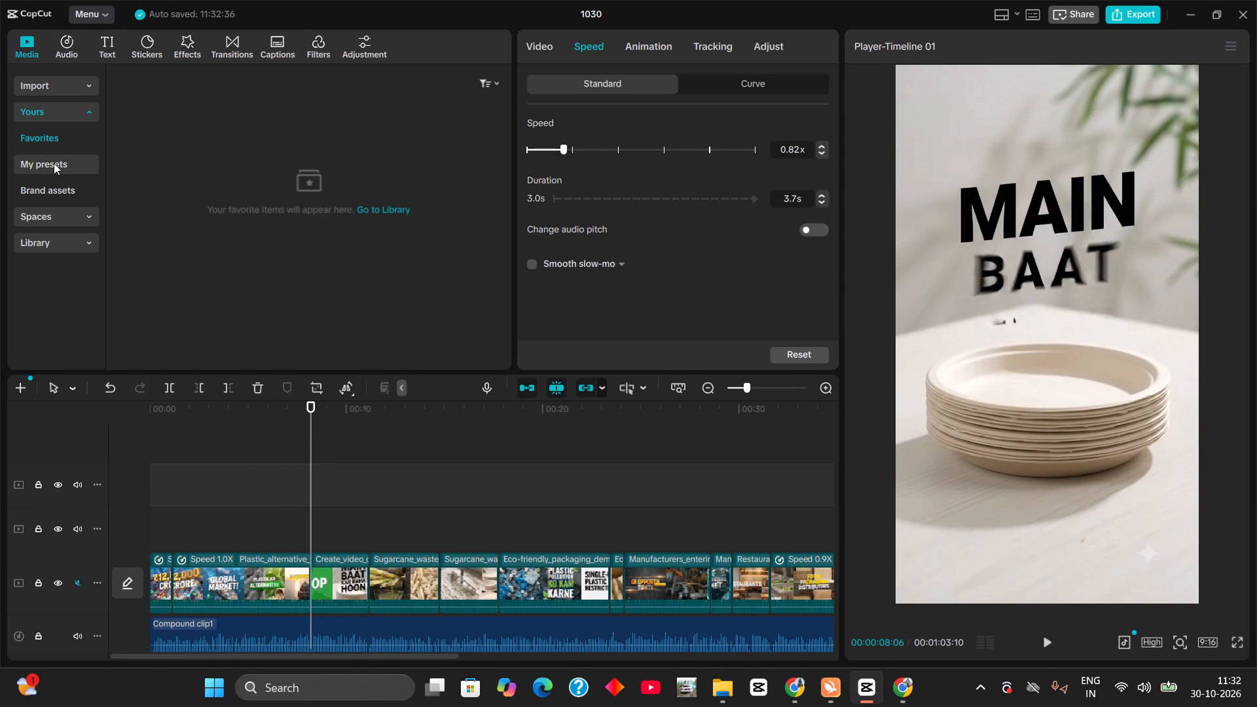
{"action": "left_click", "coordinate": [54, 163]}
{"action": "left_click_drag", "start_coordinate": [282, 185], "coordinate": [307, 494]}
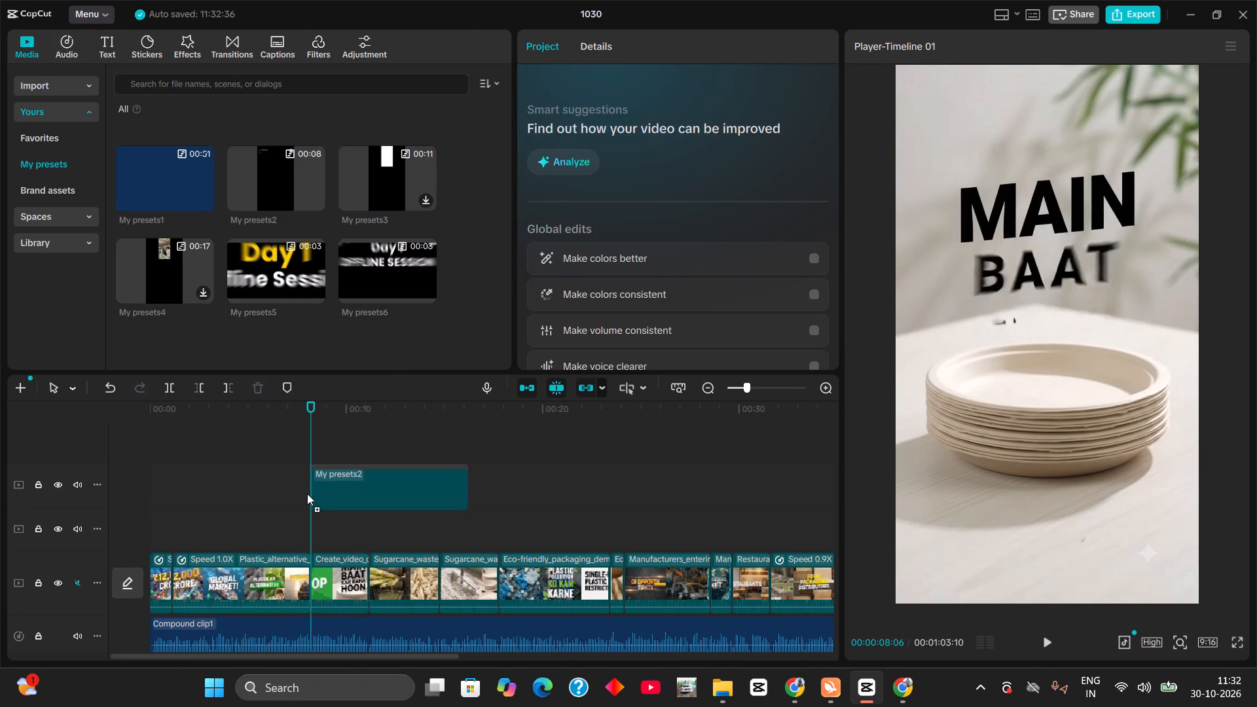
{"action": "left_click_drag", "start_coordinate": [307, 494], "coordinate": [307, 487]}
{"action": "left_click", "coordinate": [739, 389]}
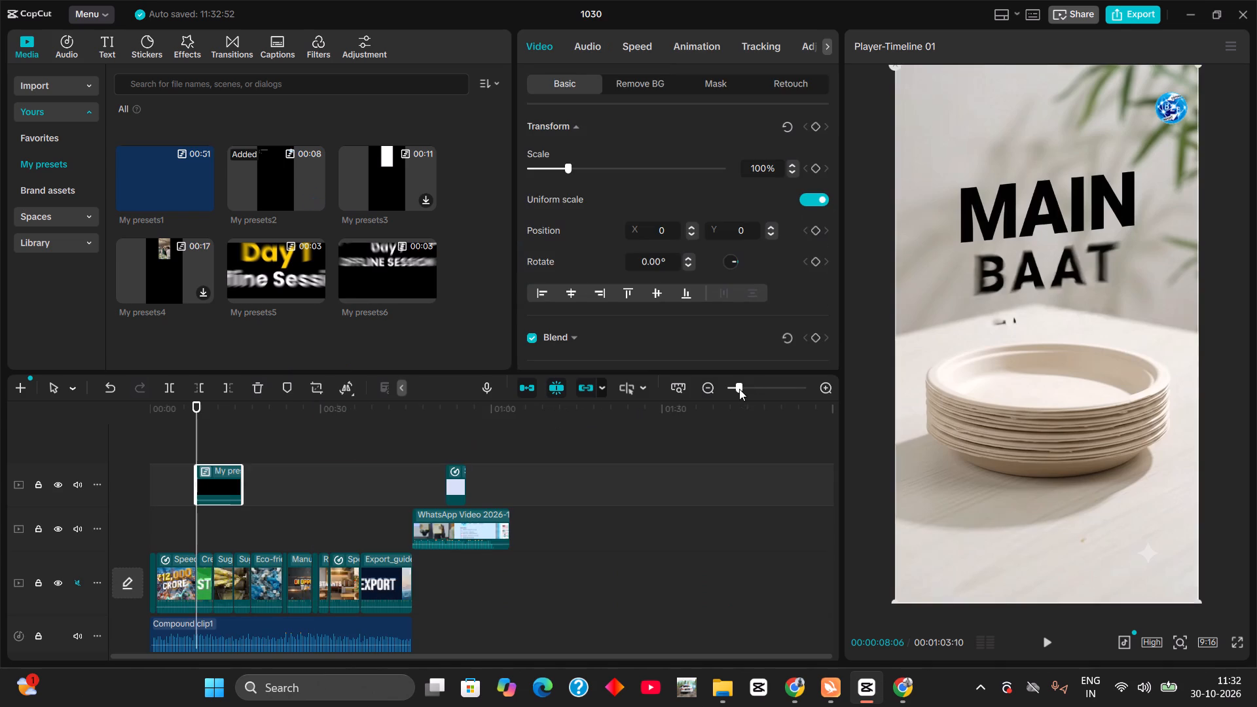
{"action": "left_click_drag", "start_coordinate": [270, 196], "coordinate": [276, 469]}
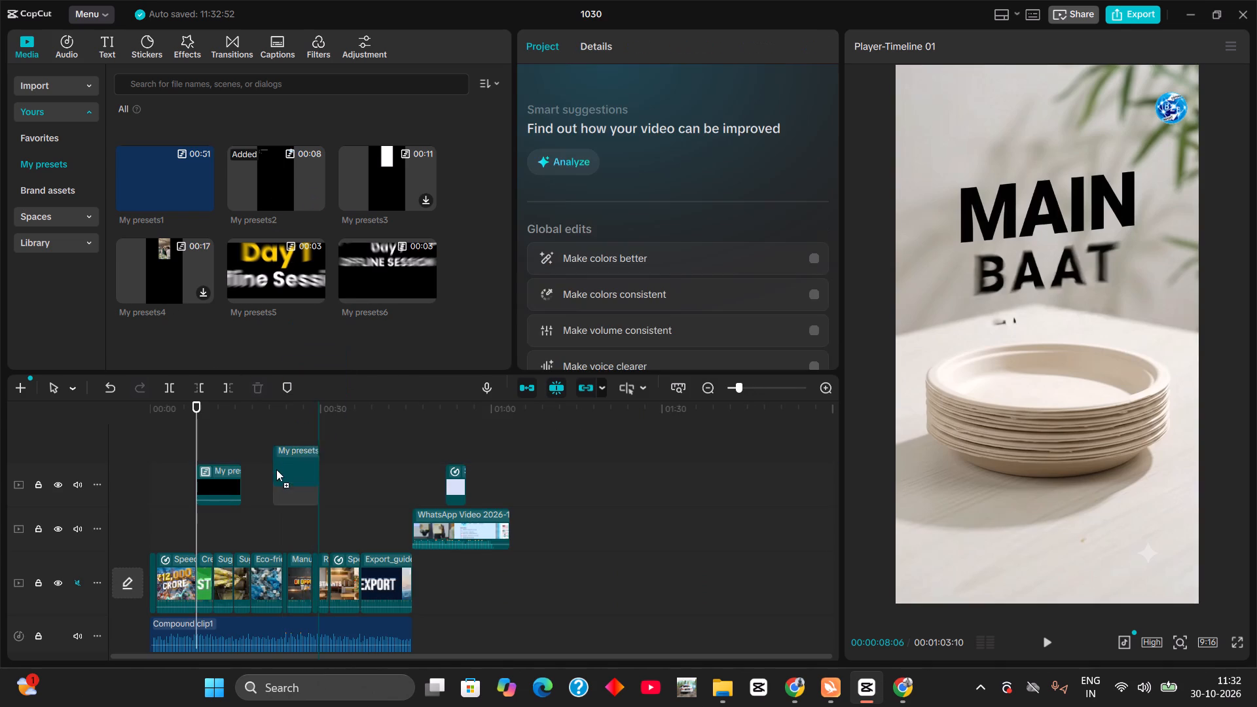
{"action": "left_click_drag", "start_coordinate": [276, 469], "coordinate": [262, 486]}
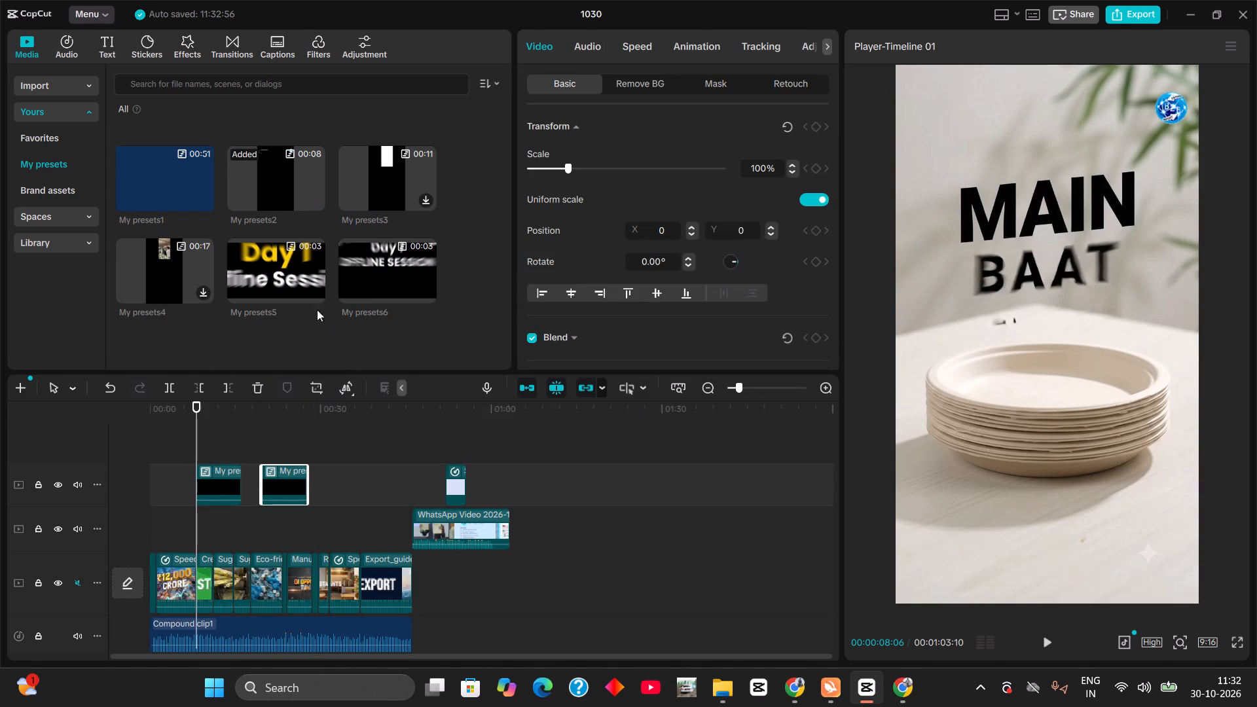
{"action": "left_click_drag", "start_coordinate": [280, 194], "coordinate": [340, 487]}
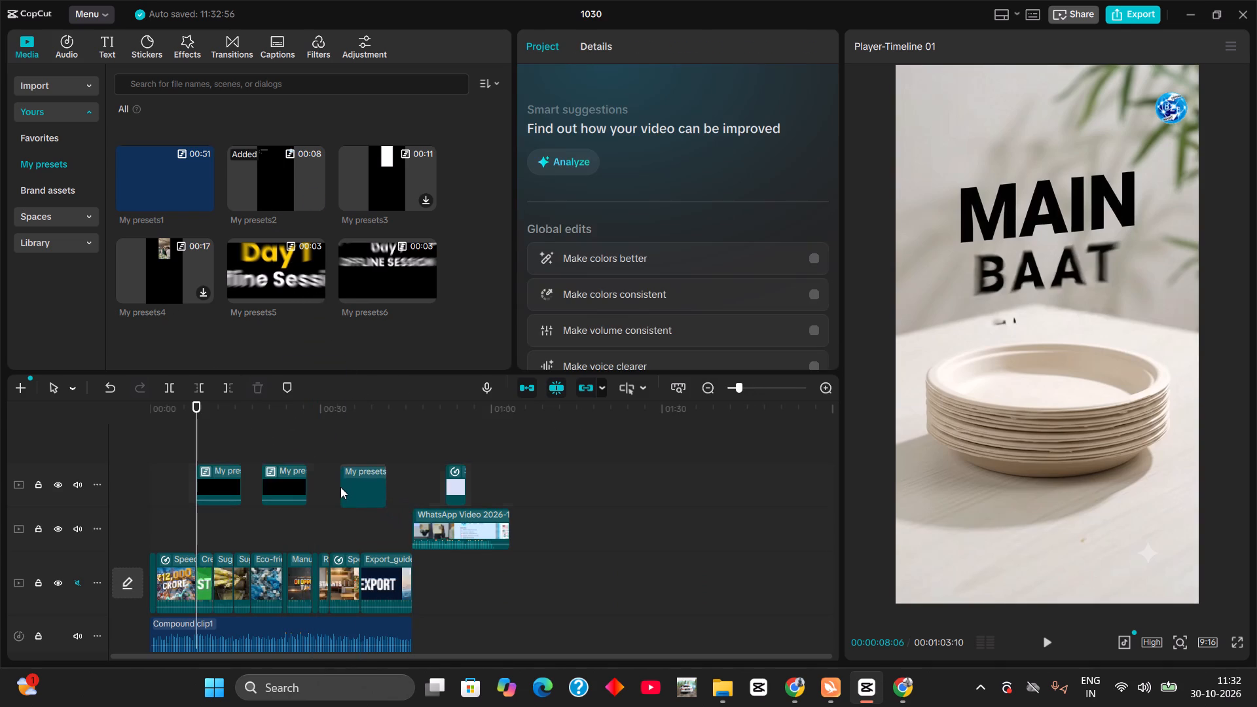
Export the reel as an H.264 mp4 at 1080P and 60fps to the Downloads folder, then close the export window.
{"action": "left_click", "coordinate": [1112, 11]}
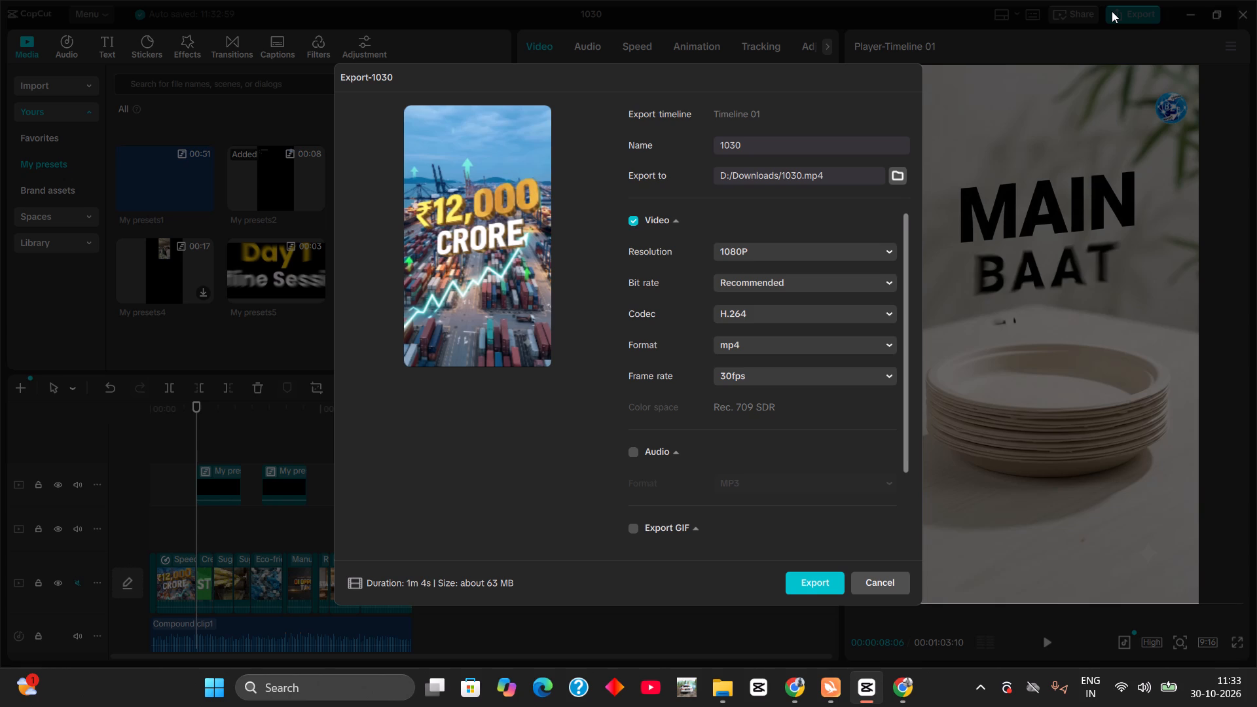
{"action": "left_click", "coordinate": [864, 380]}
{"action": "left_click", "coordinate": [767, 563]}
{"action": "left_click", "coordinate": [813, 583]}
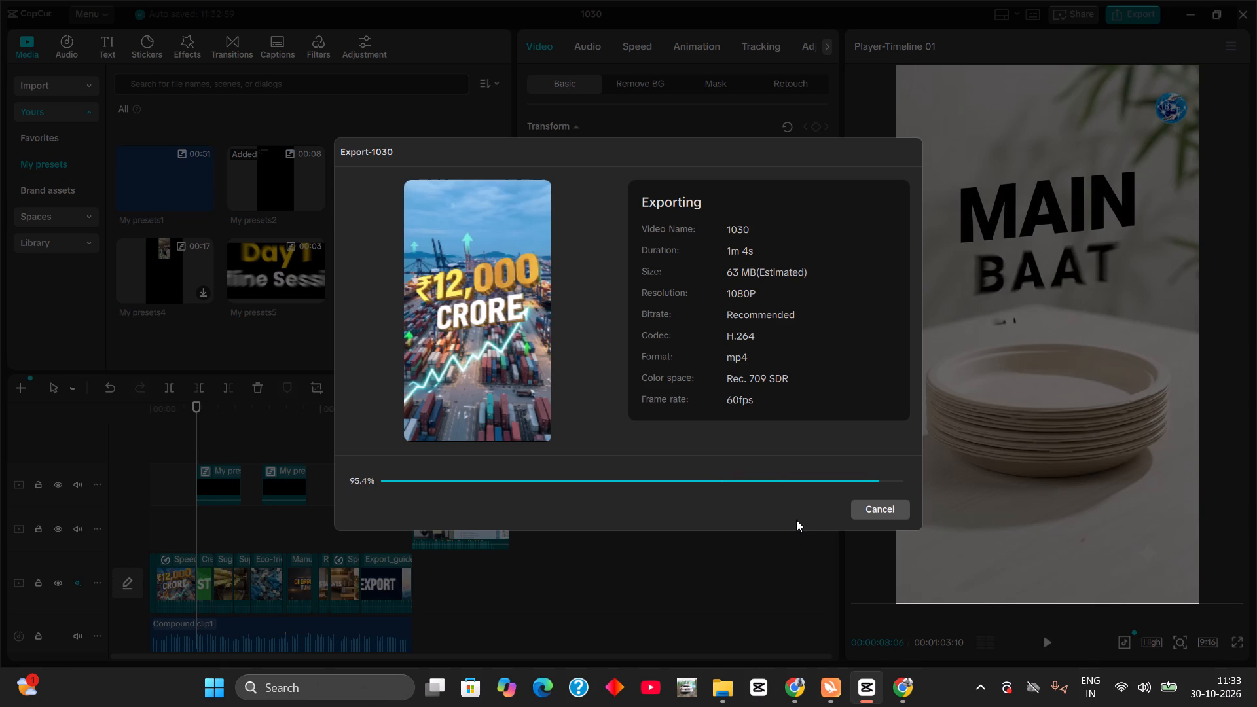
{"action": "left_click", "coordinate": [879, 575]}
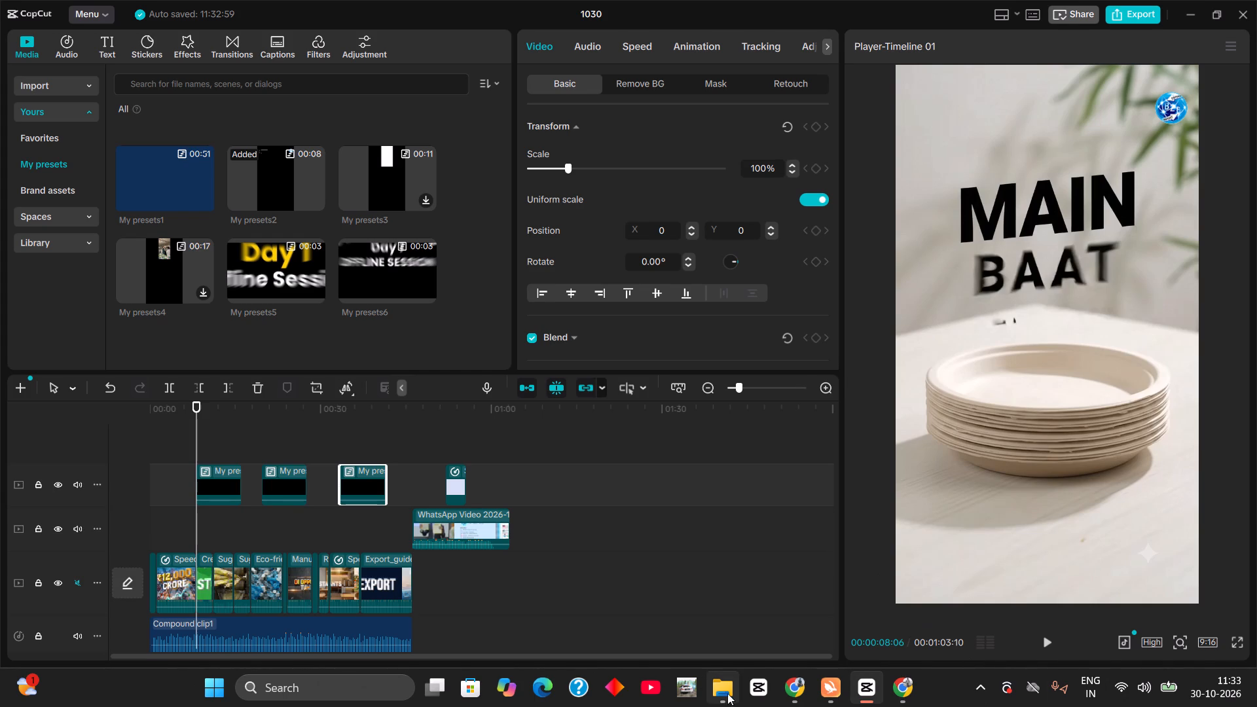
Turn on the computer's Bluetooth and try to connect the Airdopes Primo earphones.
{"action": "left_click", "coordinate": [1120, 683]}
{"action": "left_click", "coordinate": [1082, 384]}
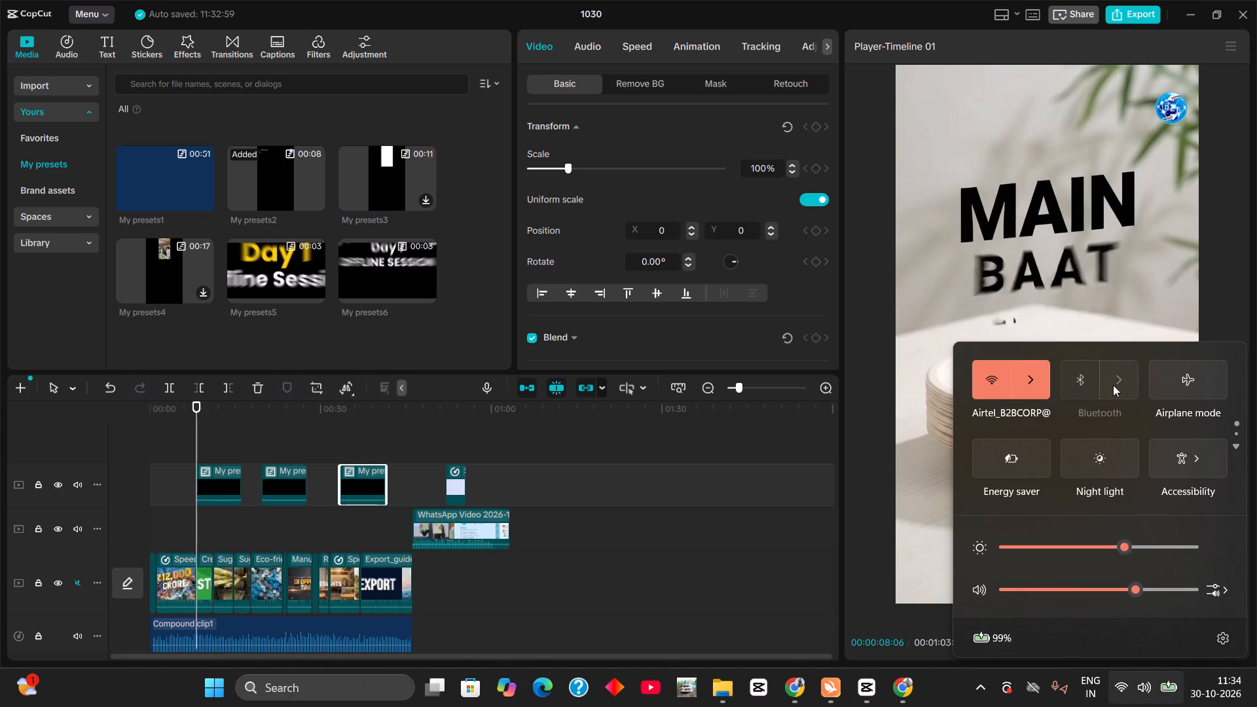
{"action": "left_click", "coordinate": [1118, 386]}
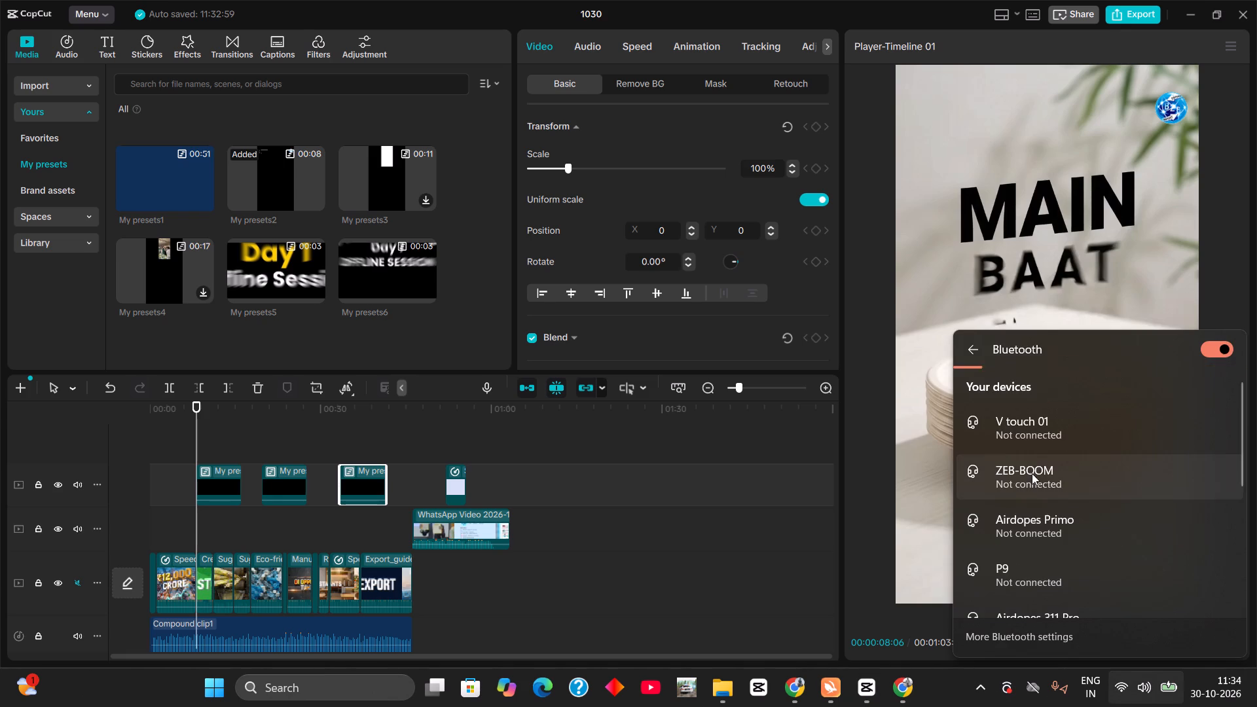
{"action": "left_click", "coordinate": [1063, 541]}
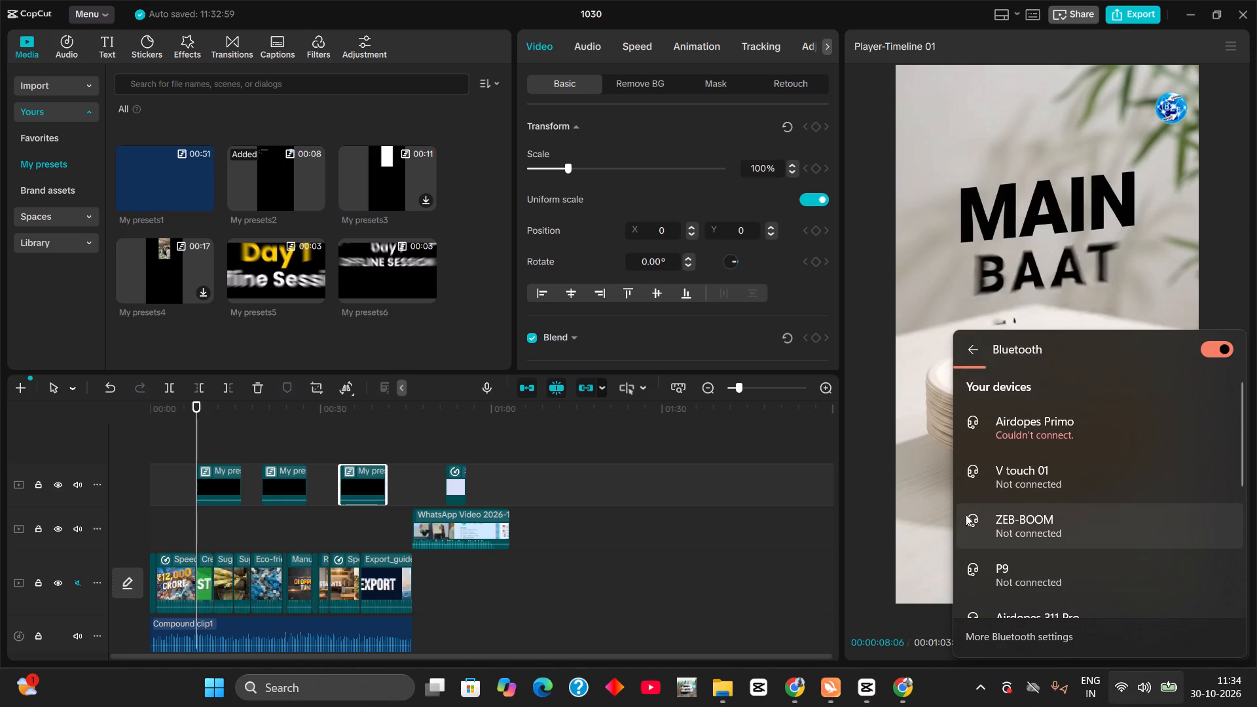
{"action": "left_click", "coordinate": [1033, 427]}
{"action": "double_click", "coordinate": [1190, 437]}
Switch to YouTube, start the So Swaezy mix and skip the opening advertisement.
{"action": "left_click", "coordinate": [650, 689]}
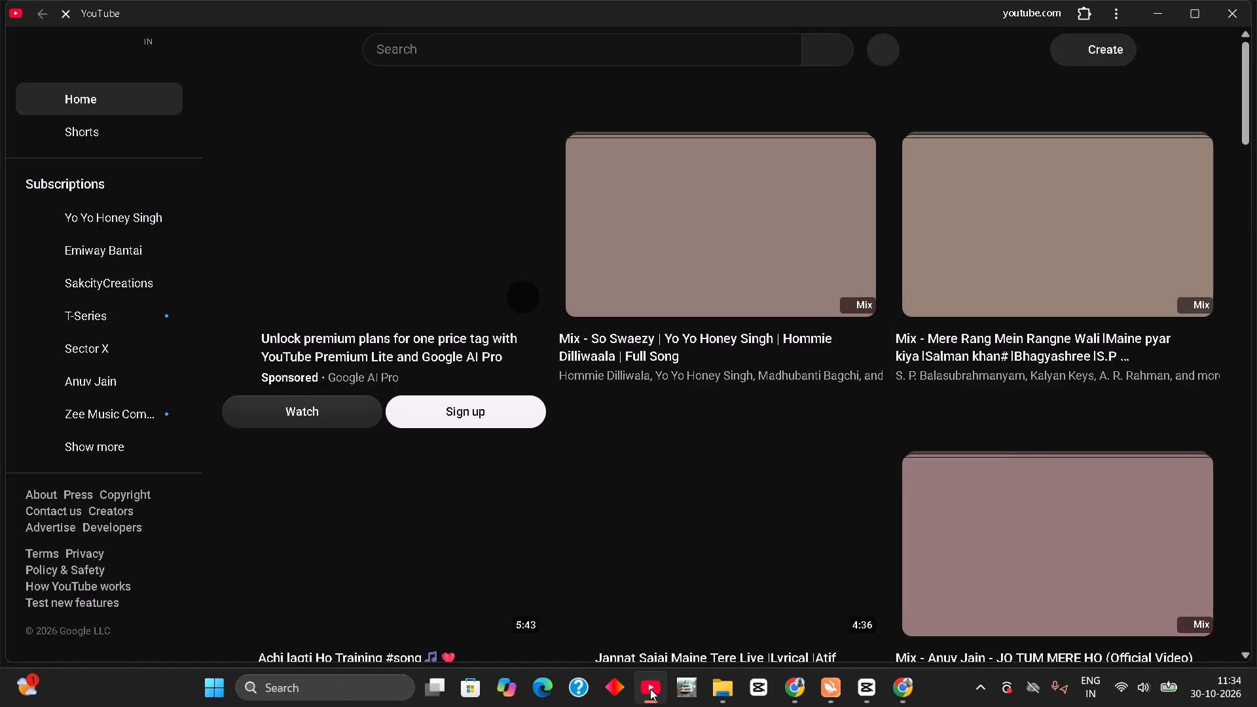
{"action": "left_click", "coordinate": [717, 247]}
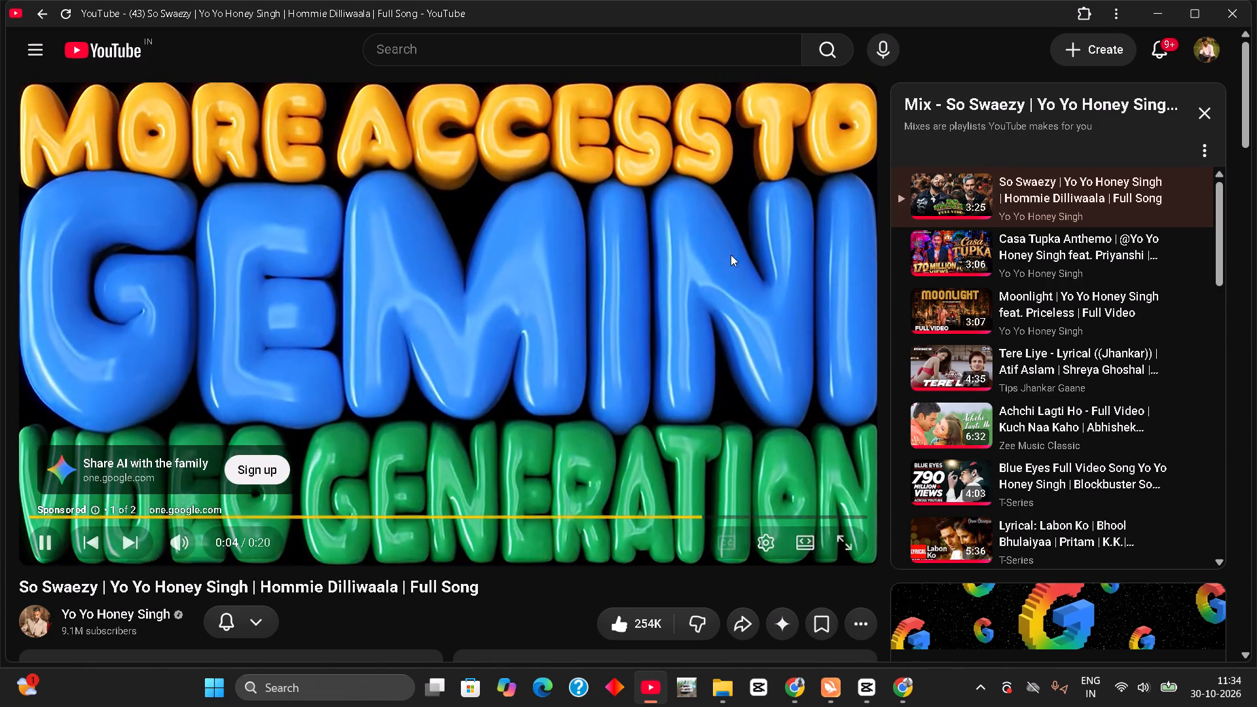
{"action": "left_click", "coordinate": [829, 496]}
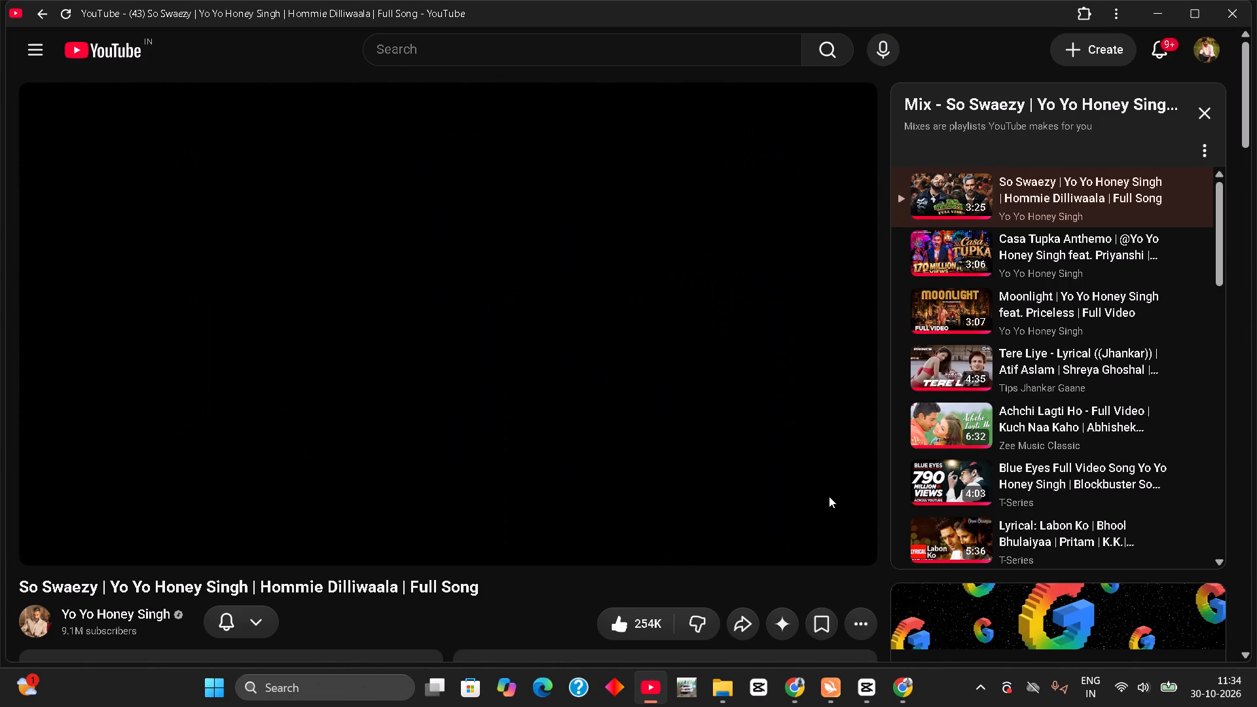
Raise the computer's sound volume to nearly maximum.
{"action": "left_click", "coordinate": [1140, 689]}
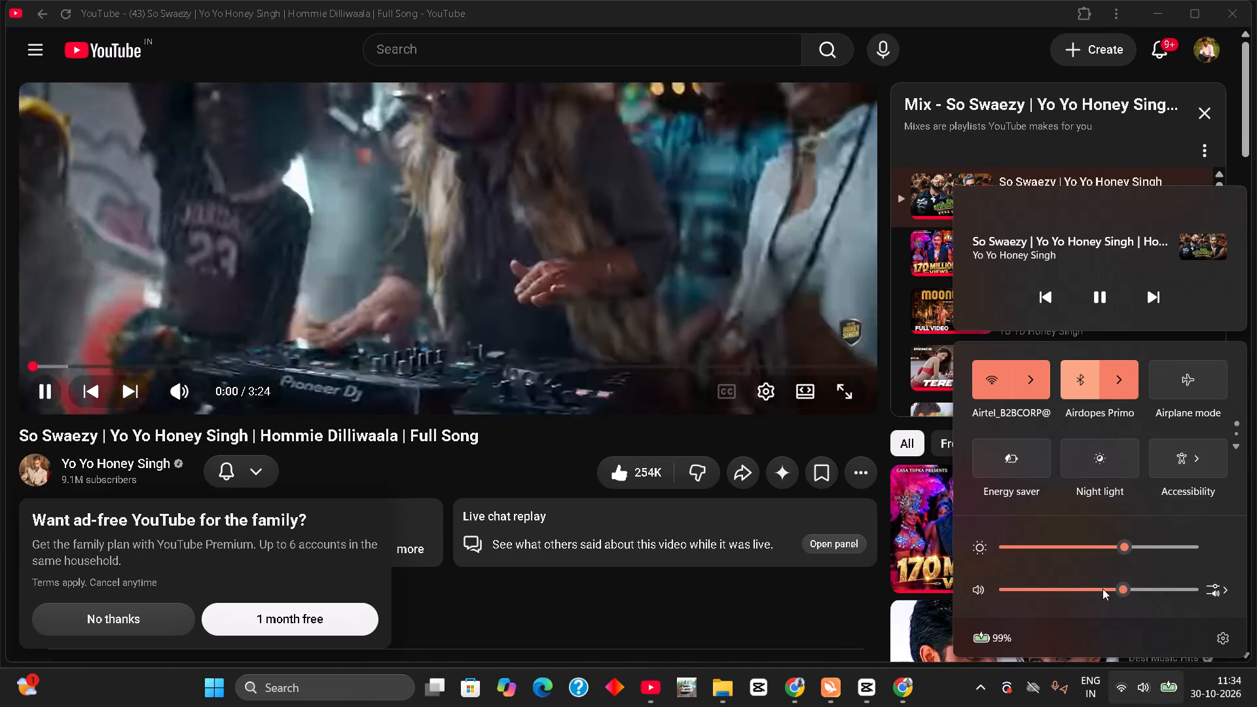
{"action": "left_click_drag", "start_coordinate": [1139, 590], "coordinate": [1230, 606]}
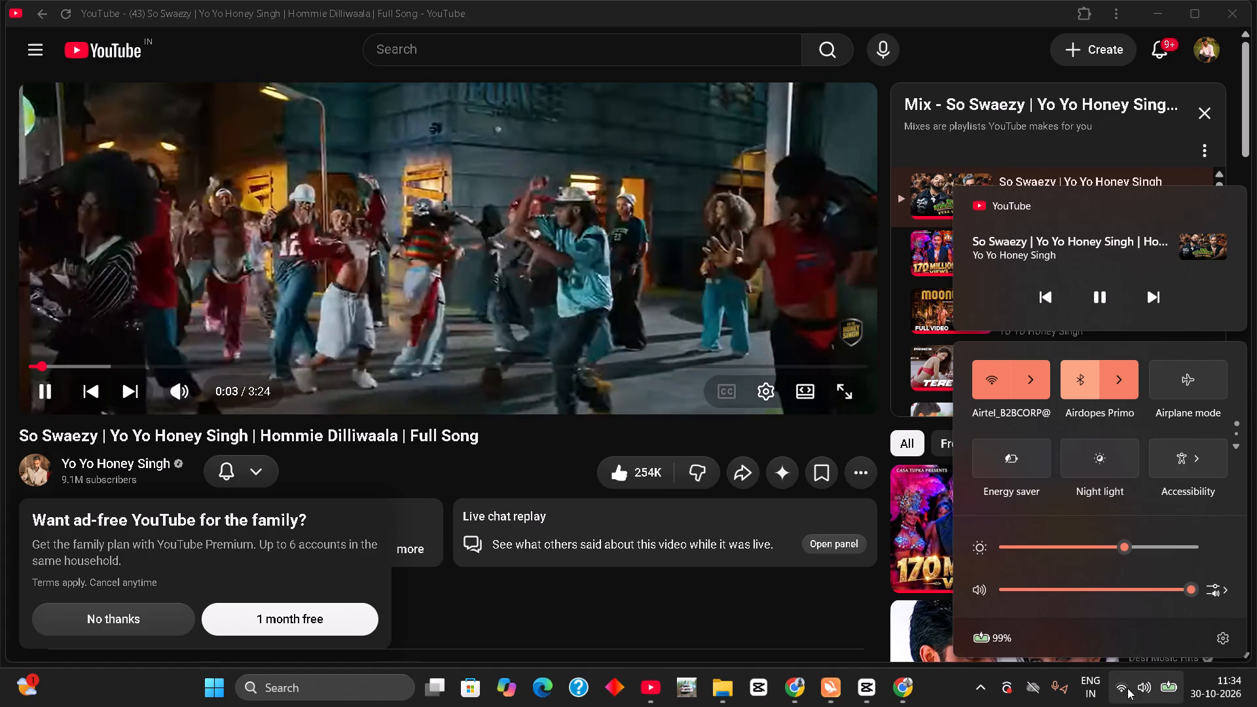
{"action": "left_click", "coordinate": [1137, 689]}
Switch back to CapCut, view the frame at 00:00:17:09 and select the sugarcane waste clip there on the main track.
{"action": "left_click", "coordinate": [1160, 15]}
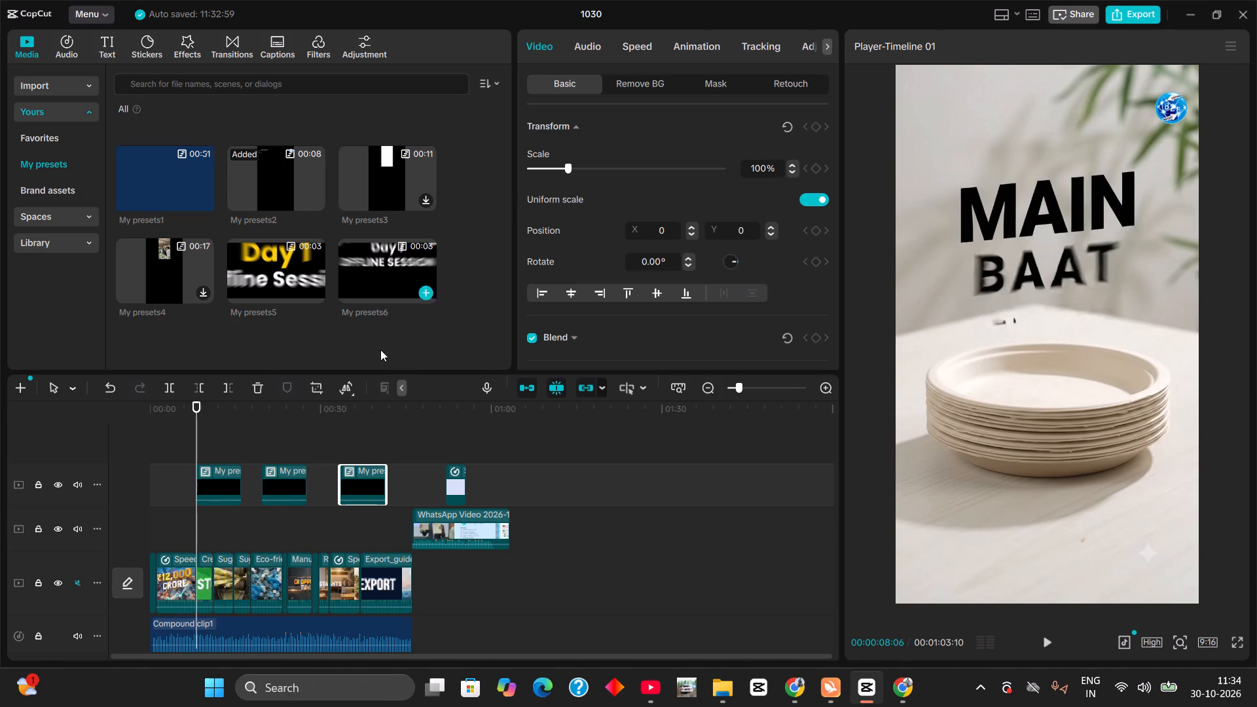
{"action": "left_click", "coordinate": [752, 386]}
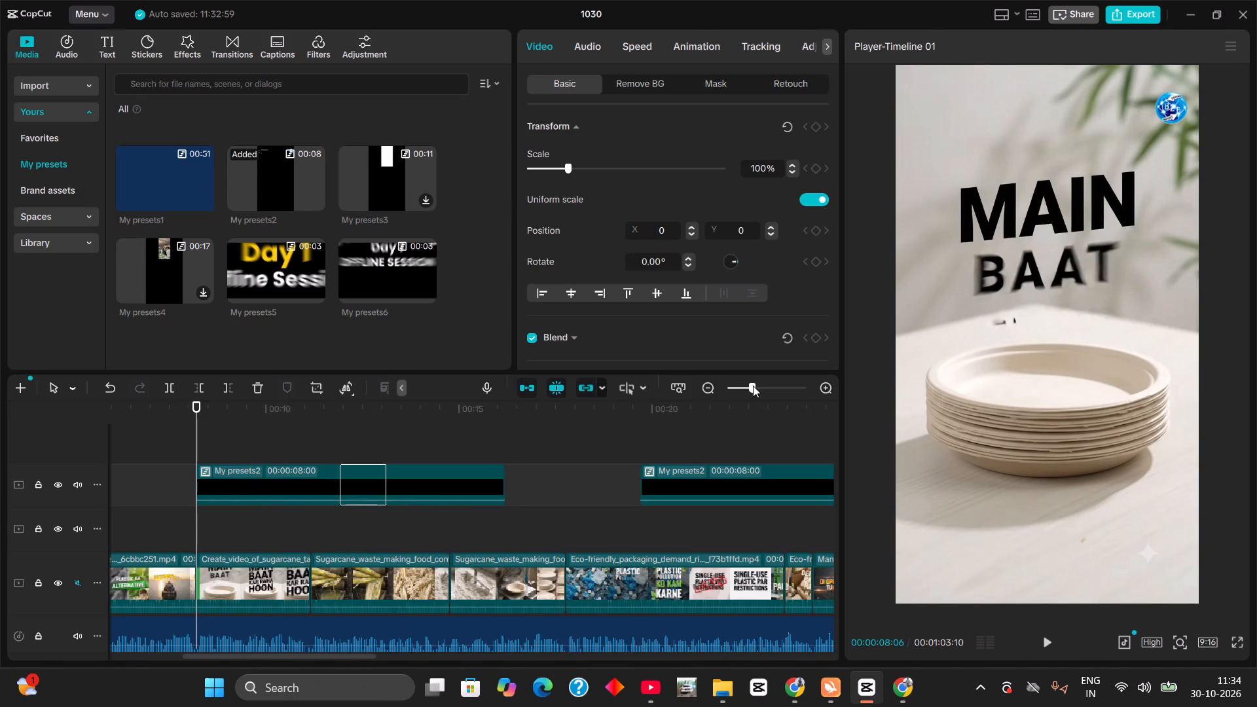
{"action": "left_click", "coordinate": [547, 426]}
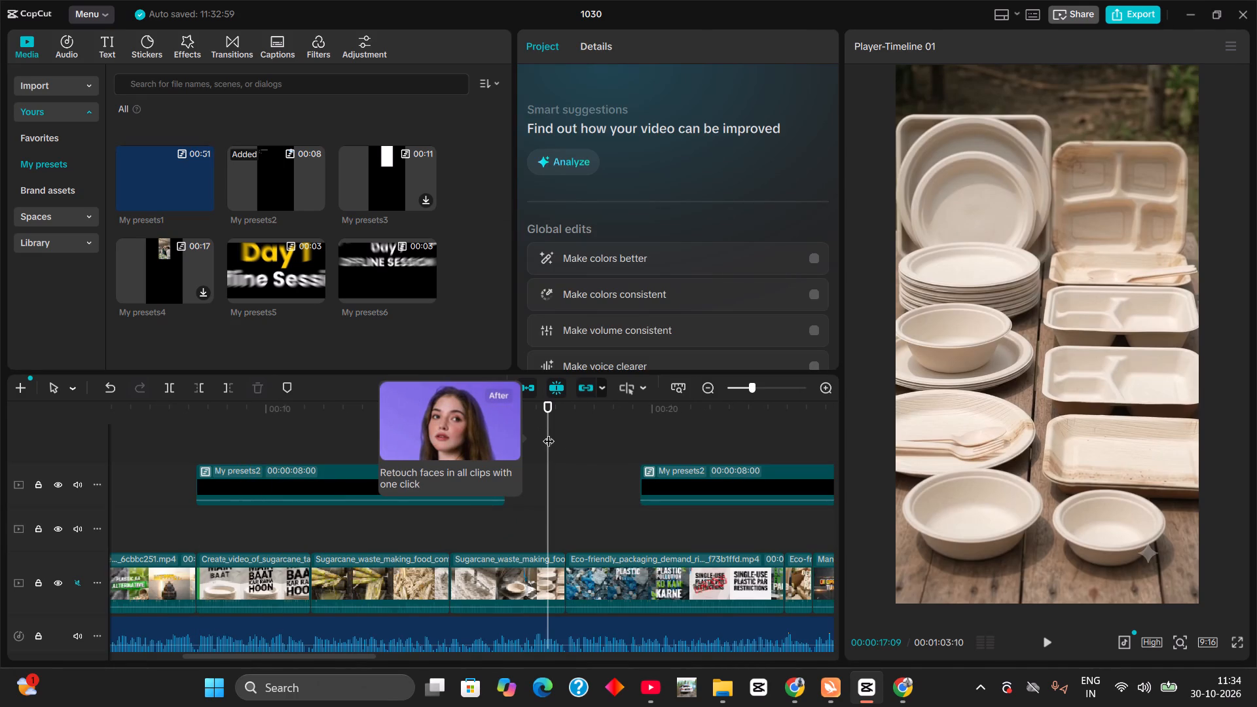
{"action": "left_click", "coordinate": [528, 579]}
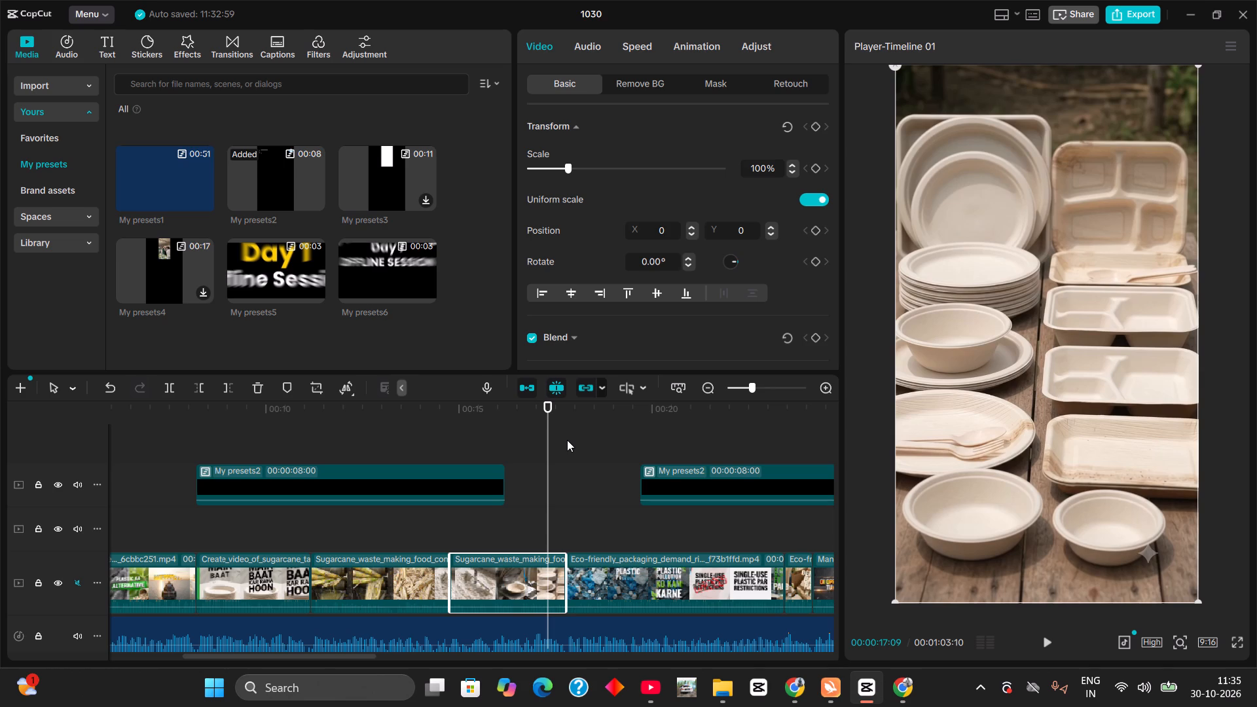
Set the computer's screen brightness to slightly more than a third of its range.
{"action": "left_click", "coordinate": [1134, 691]}
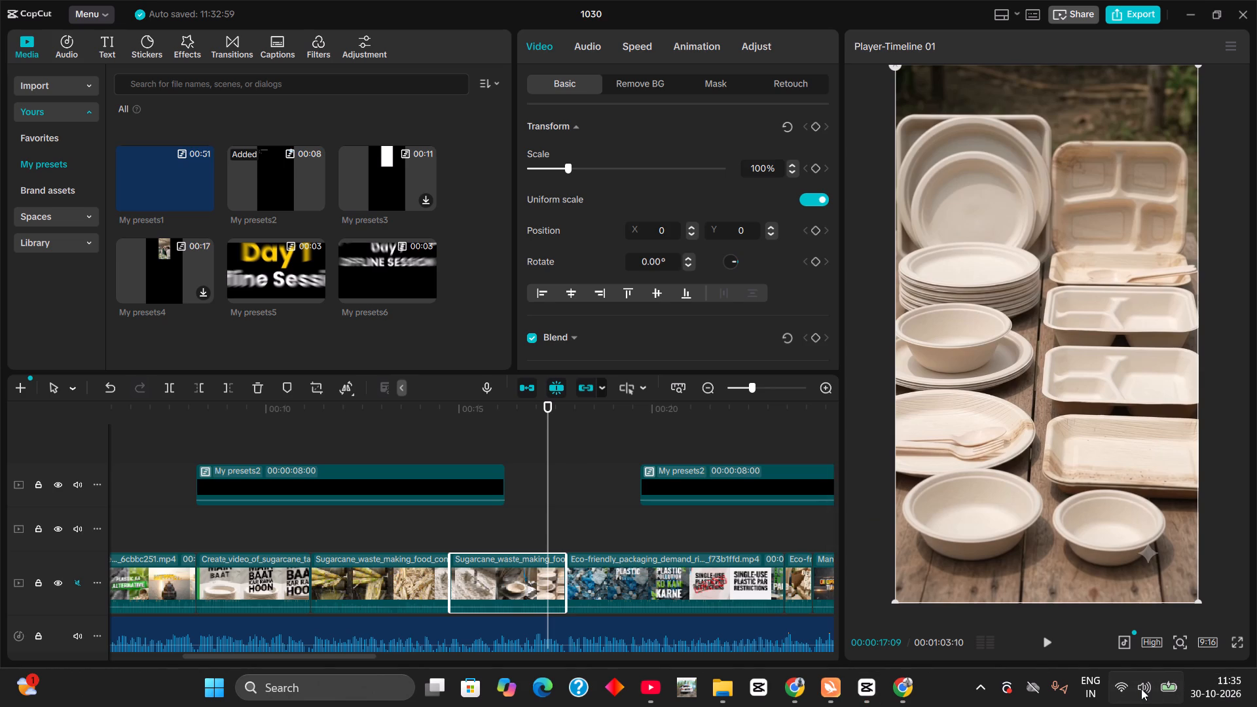
{"action": "left_click", "coordinate": [1149, 689]}
{"action": "left_click", "coordinate": [1040, 553]}
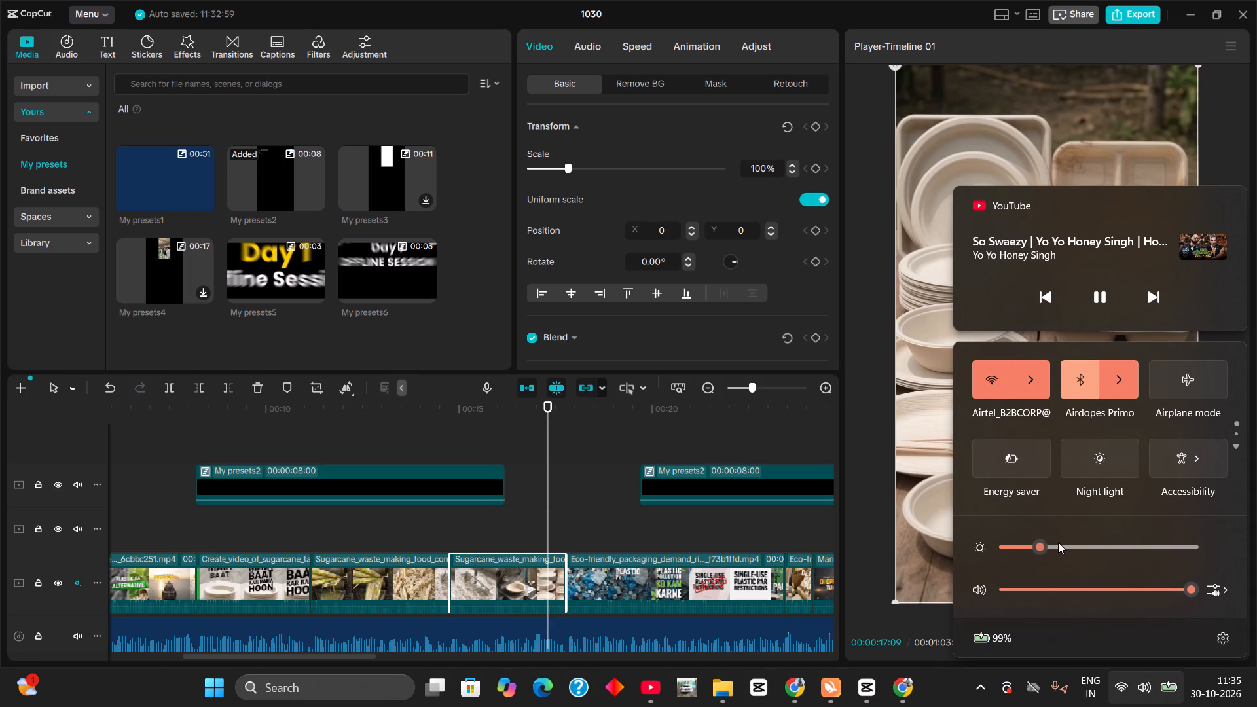
{"action": "left_click", "coordinate": [1058, 542]}
{"action": "left_click", "coordinate": [1063, 547]}
{"action": "left_click", "coordinate": [1068, 548]}
{"action": "double_click", "coordinate": [1152, 694]}
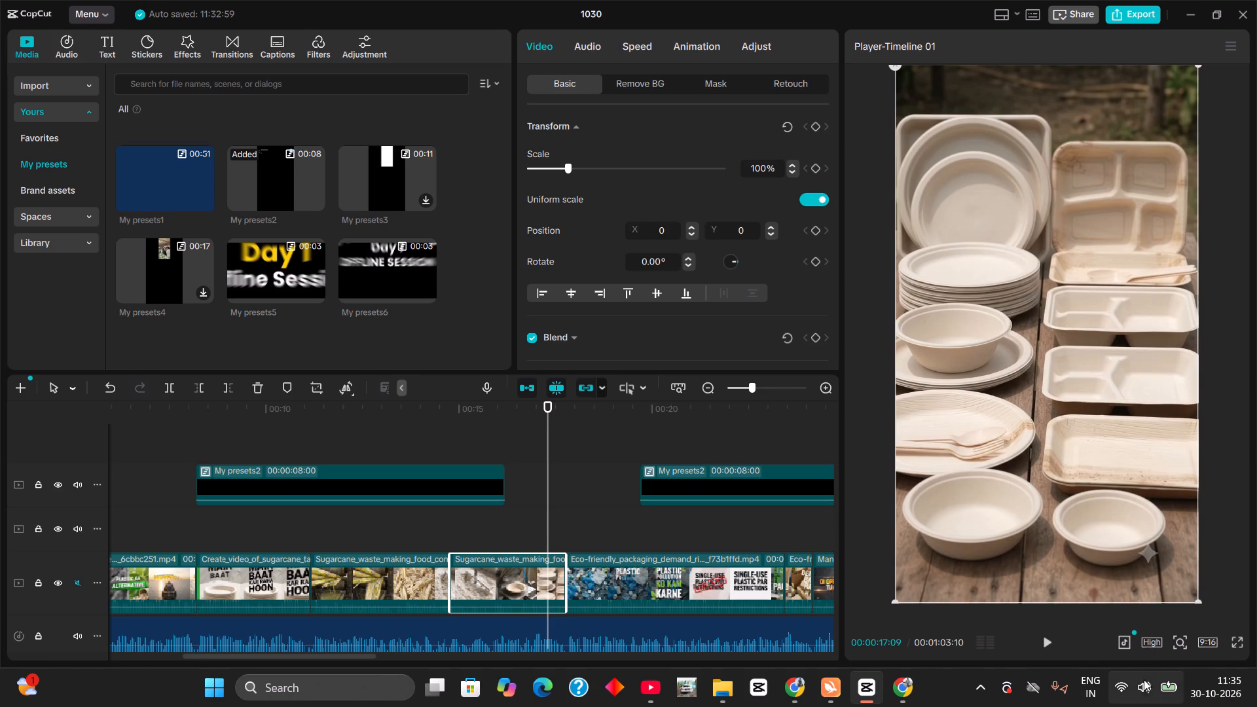
Lower the computer's sound volume to about 40 percent, keeping the YouTube mix playing.
{"action": "left_click", "coordinate": [1142, 687]}
{"action": "left_click", "coordinate": [1096, 594]}
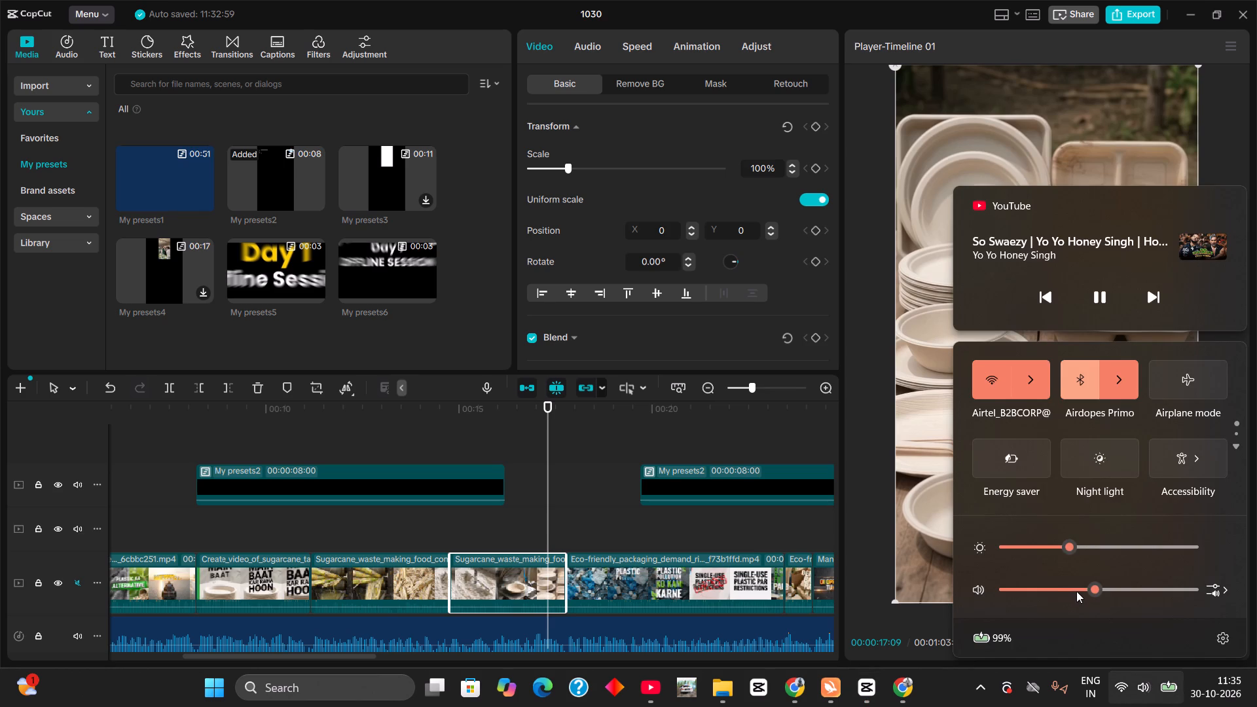
{"action": "left_click", "coordinate": [1079, 591]}
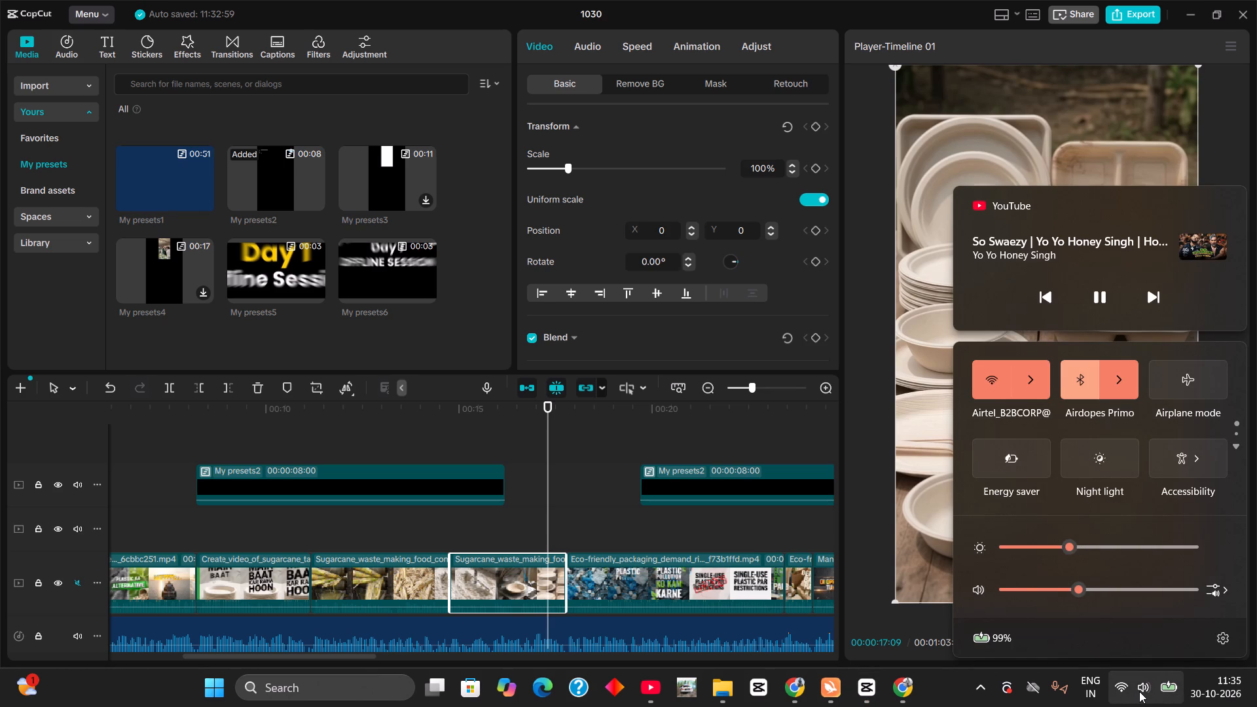
{"action": "left_click", "coordinate": [1139, 691]}
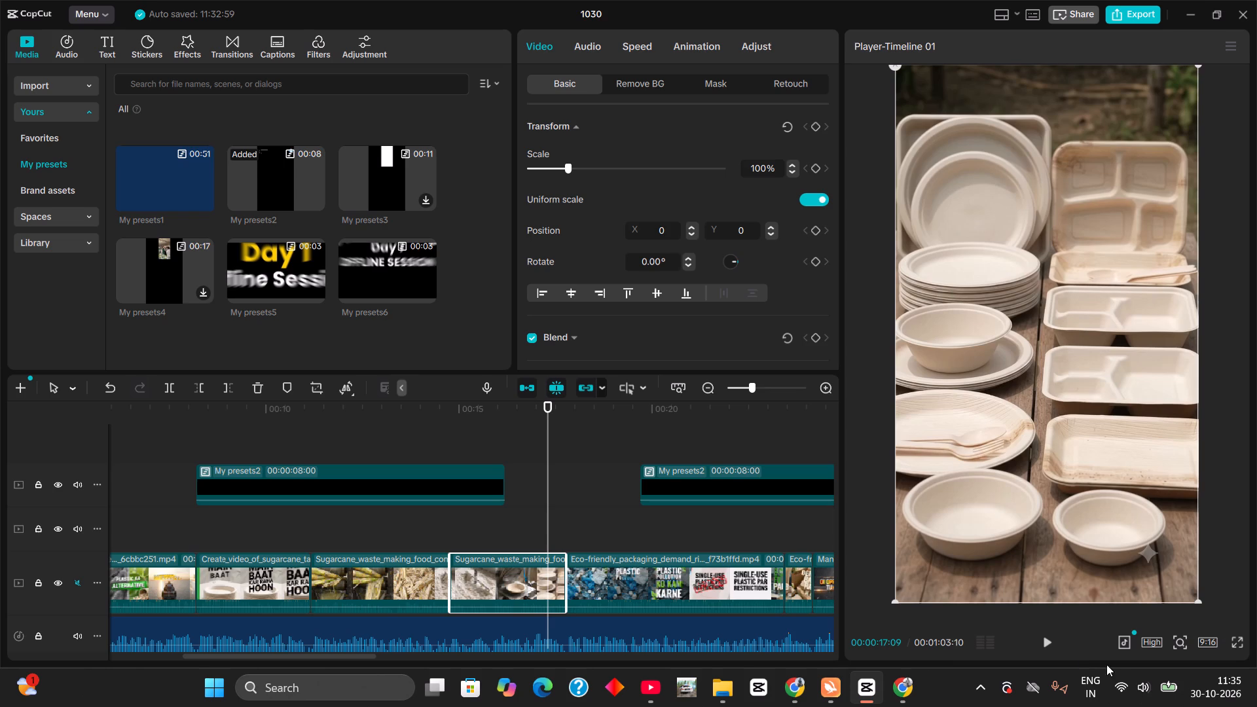
Switch to YouTube, play MERE RANG ME RANG NE WALI [lyrics] from the mix, and return to CapCut.
{"action": "left_click", "coordinate": [642, 690]}
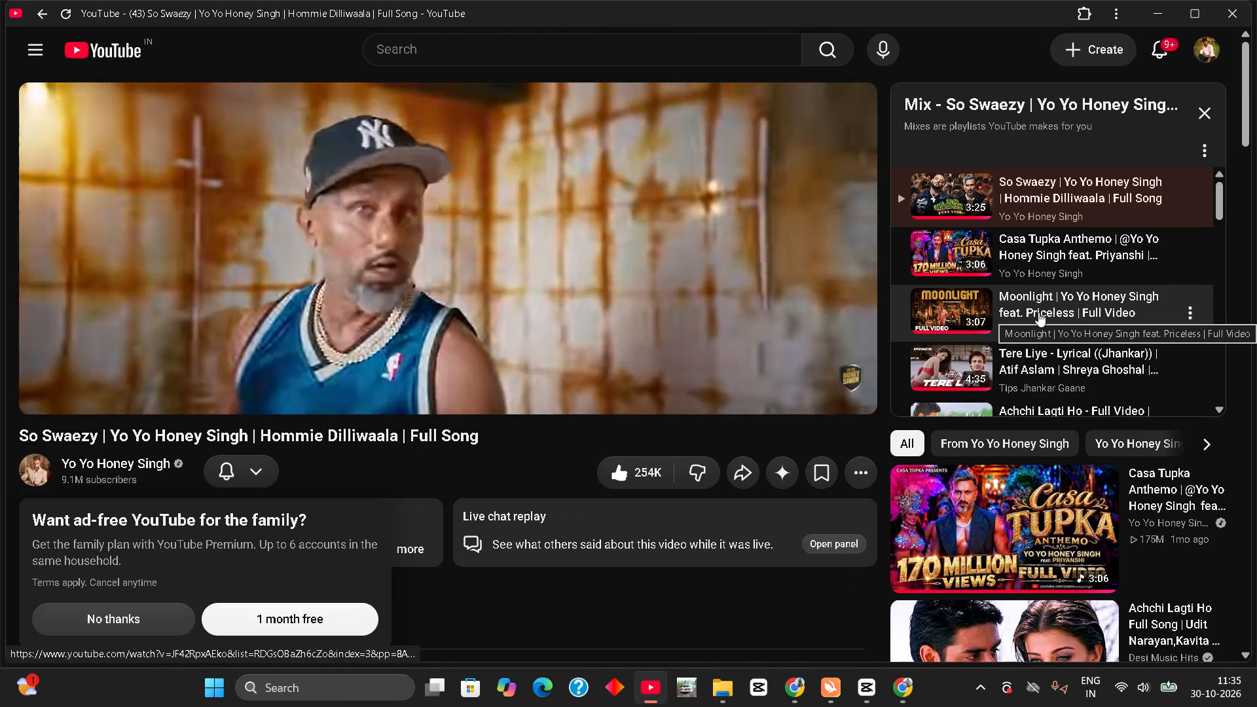
{"action": "scroll", "coordinate": [1038, 312], "scroll_direction": "down", "scroll_amount": 1}
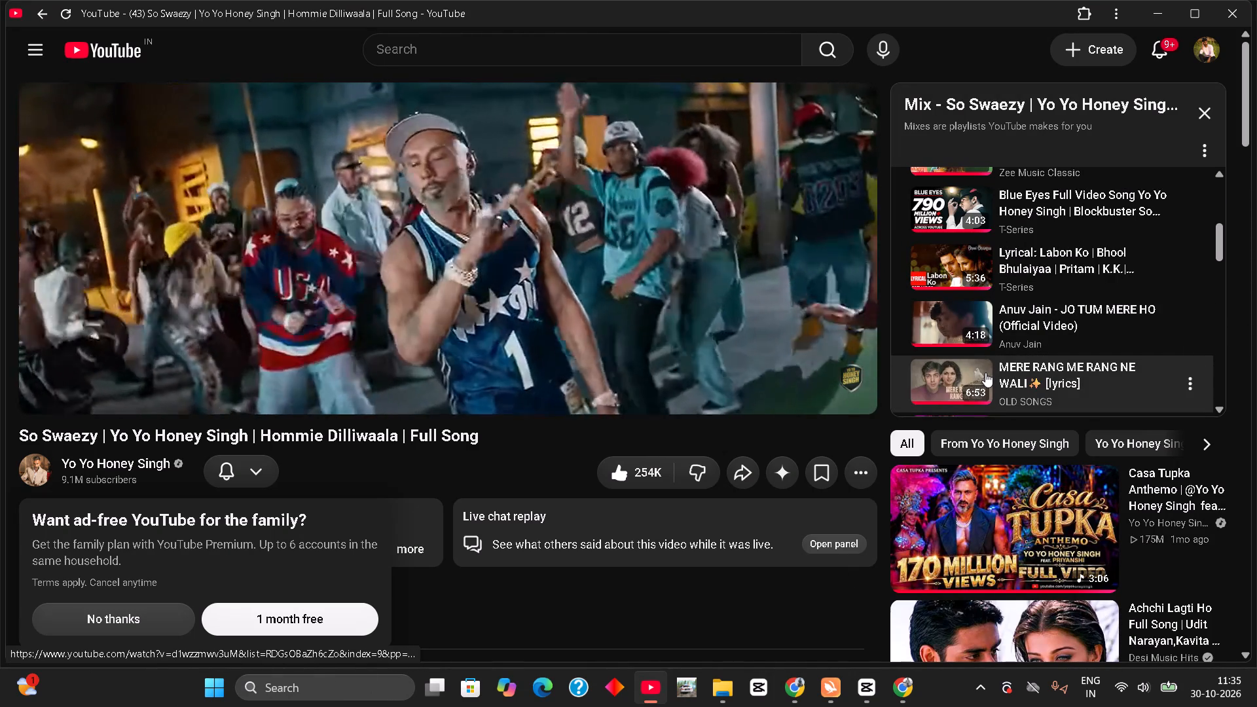
{"action": "left_click", "coordinate": [985, 372]}
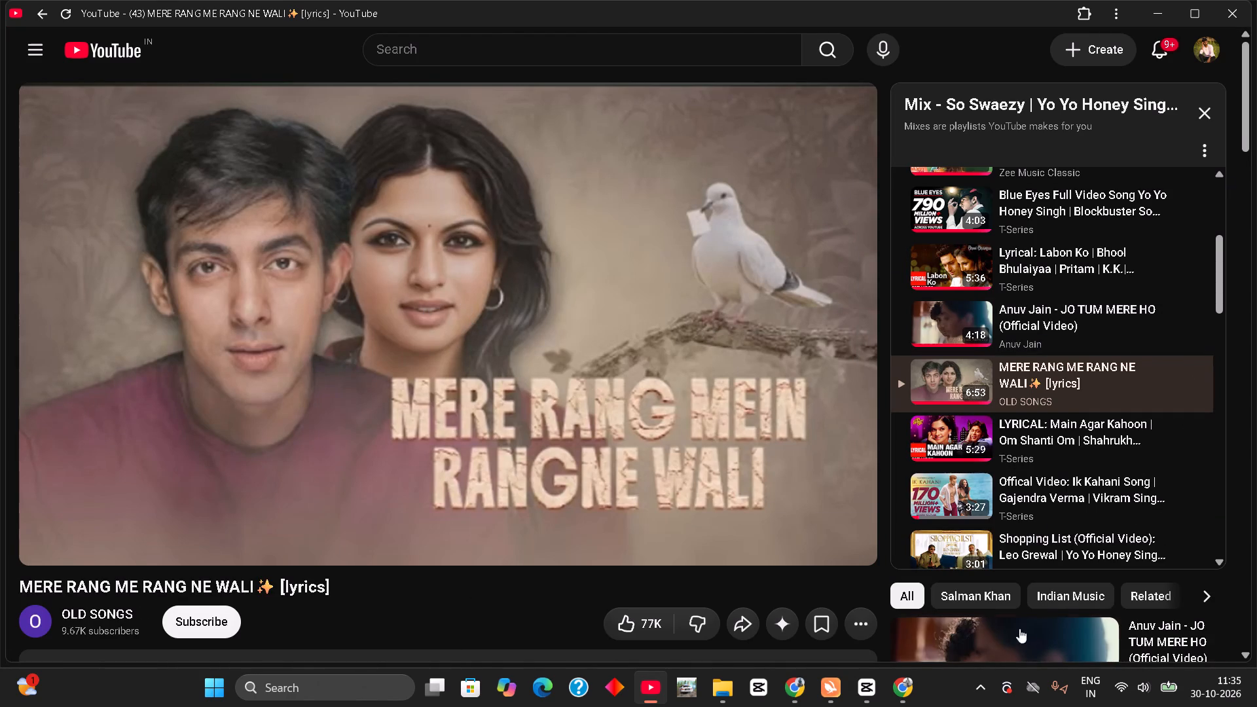
{"action": "left_click", "coordinate": [855, 683]}
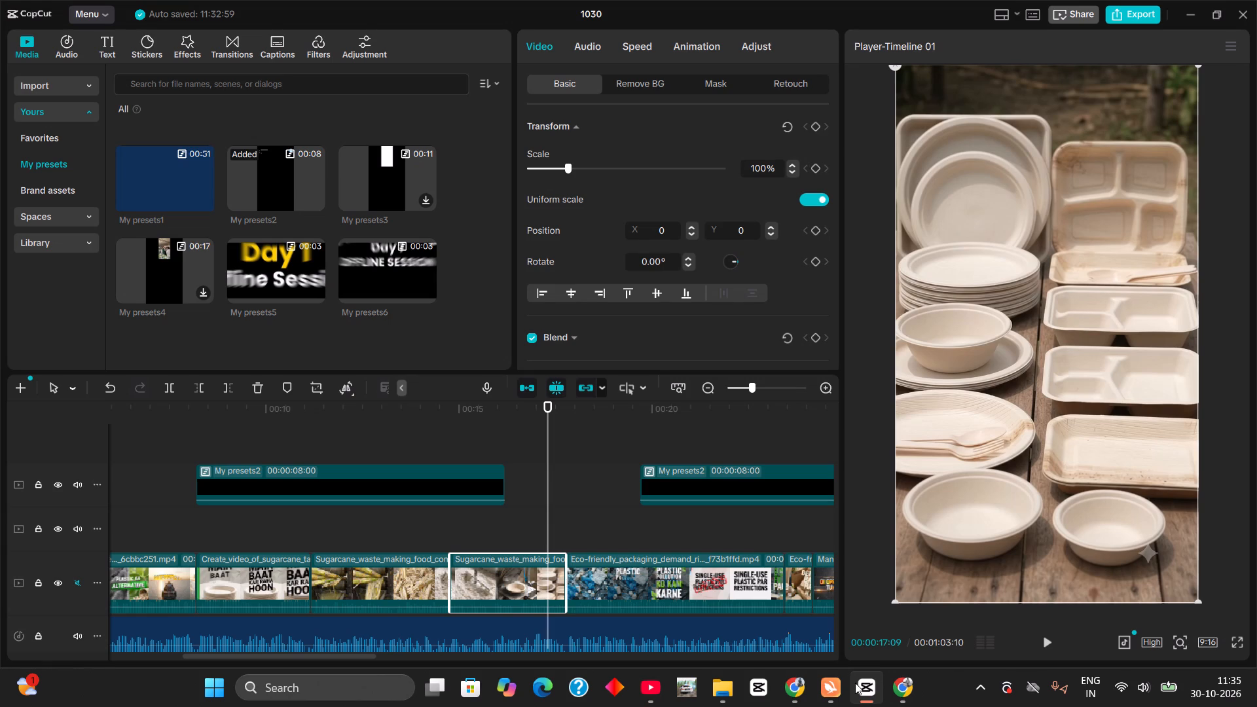
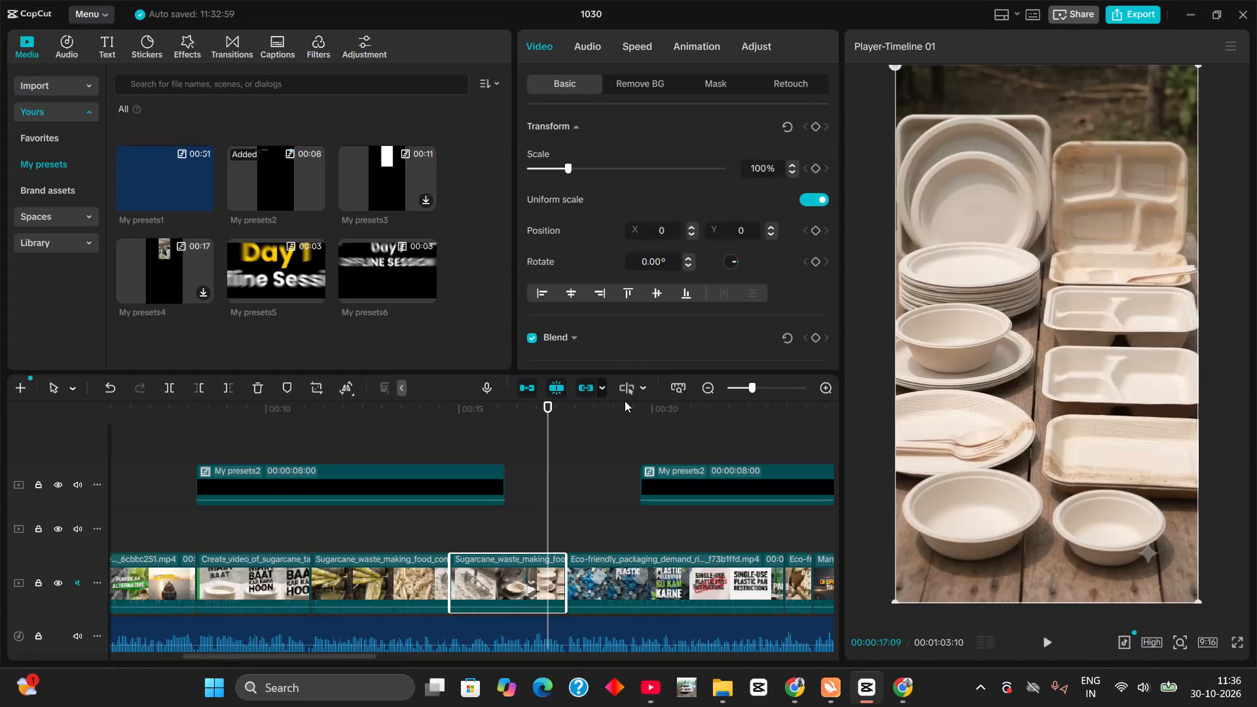
Review the sugarcane tableware and sugarcane waste clips on the main track between about 00:00:10 and 00:00:15.
{"action": "left_click", "coordinate": [449, 424]}
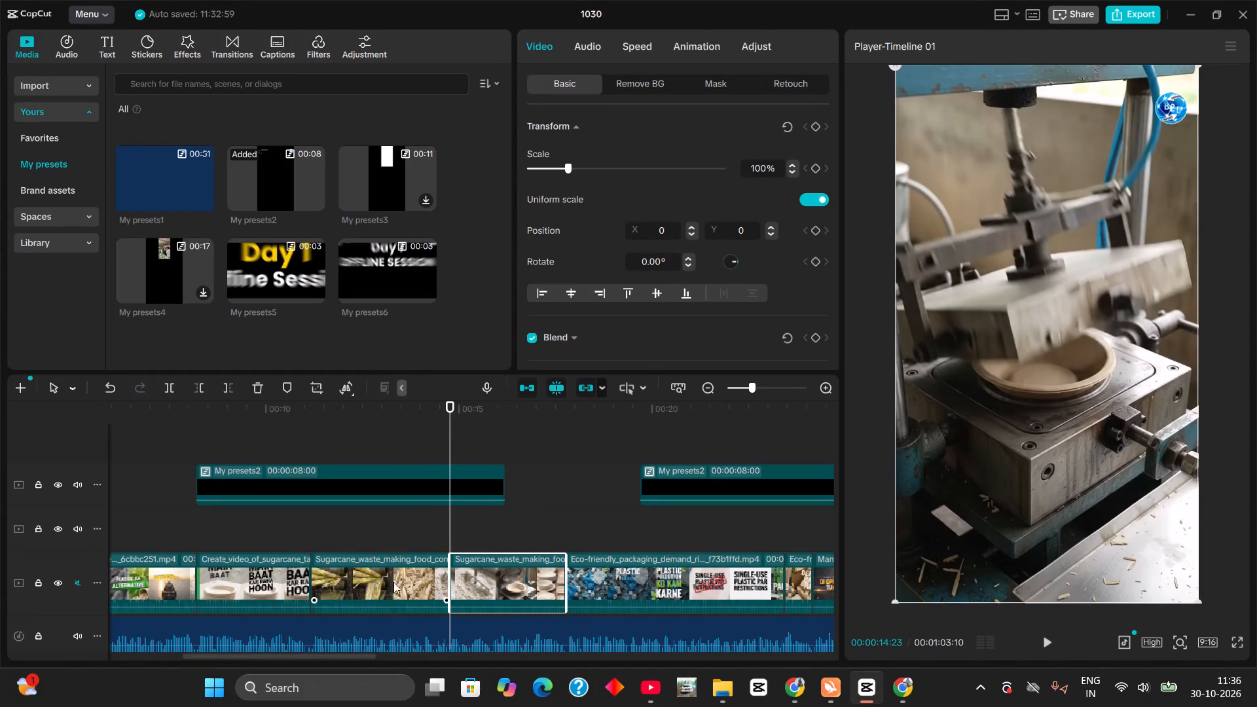
{"action": "left_click", "coordinate": [416, 537]}
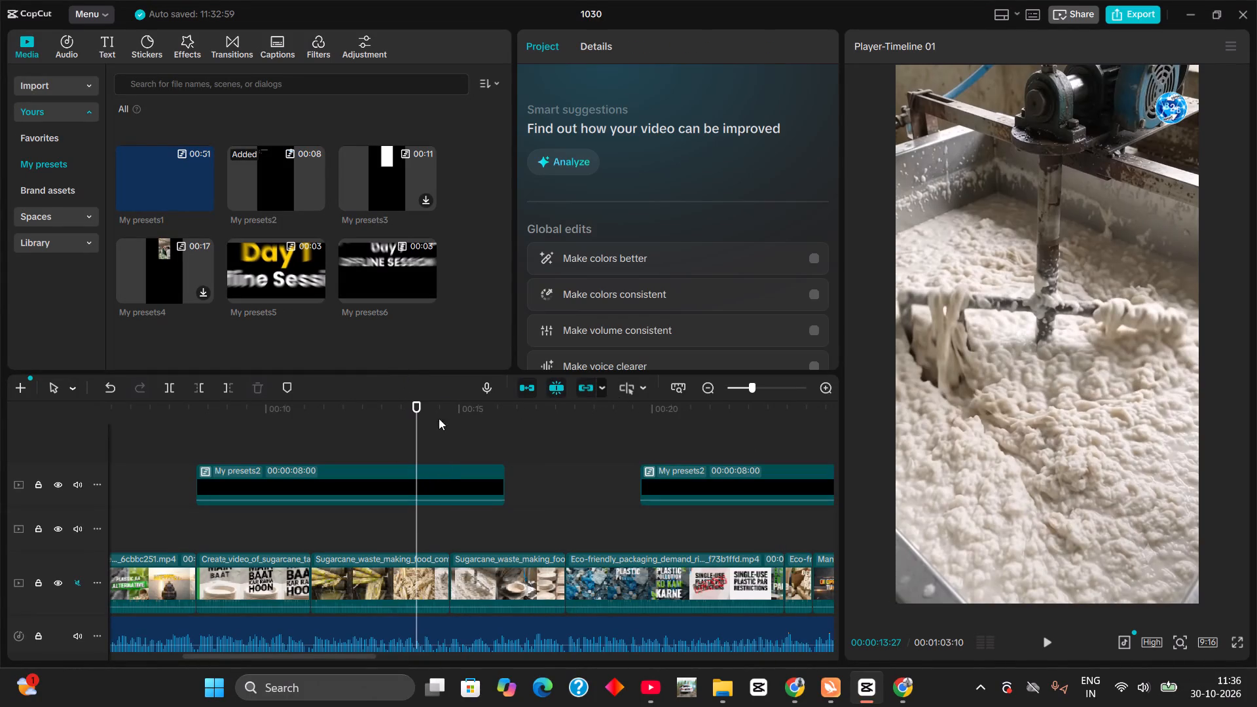
{"action": "left_click_drag", "start_coordinate": [422, 418], "coordinate": [367, 428]}
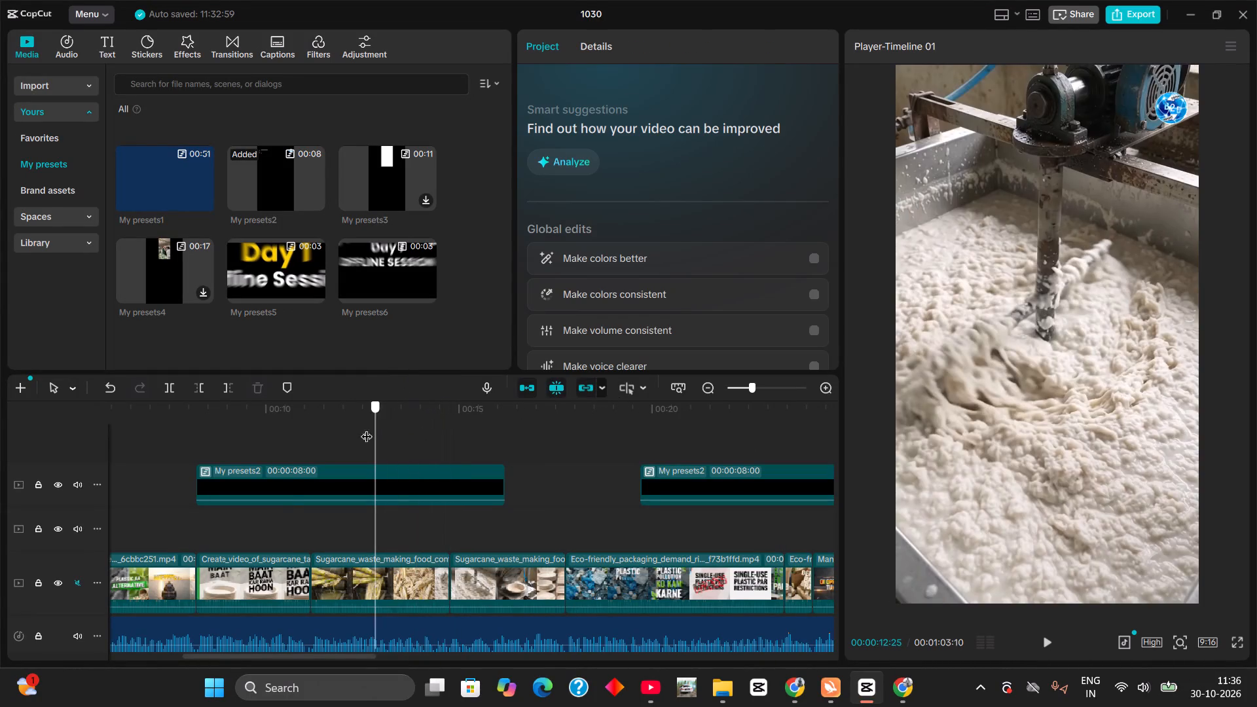
{"action": "left_click_drag", "start_coordinate": [367, 428], "coordinate": [373, 427]}
{"action": "left_click", "coordinate": [292, 432]}
{"action": "left_click_drag", "start_coordinate": [295, 414], "coordinate": [321, 414]}
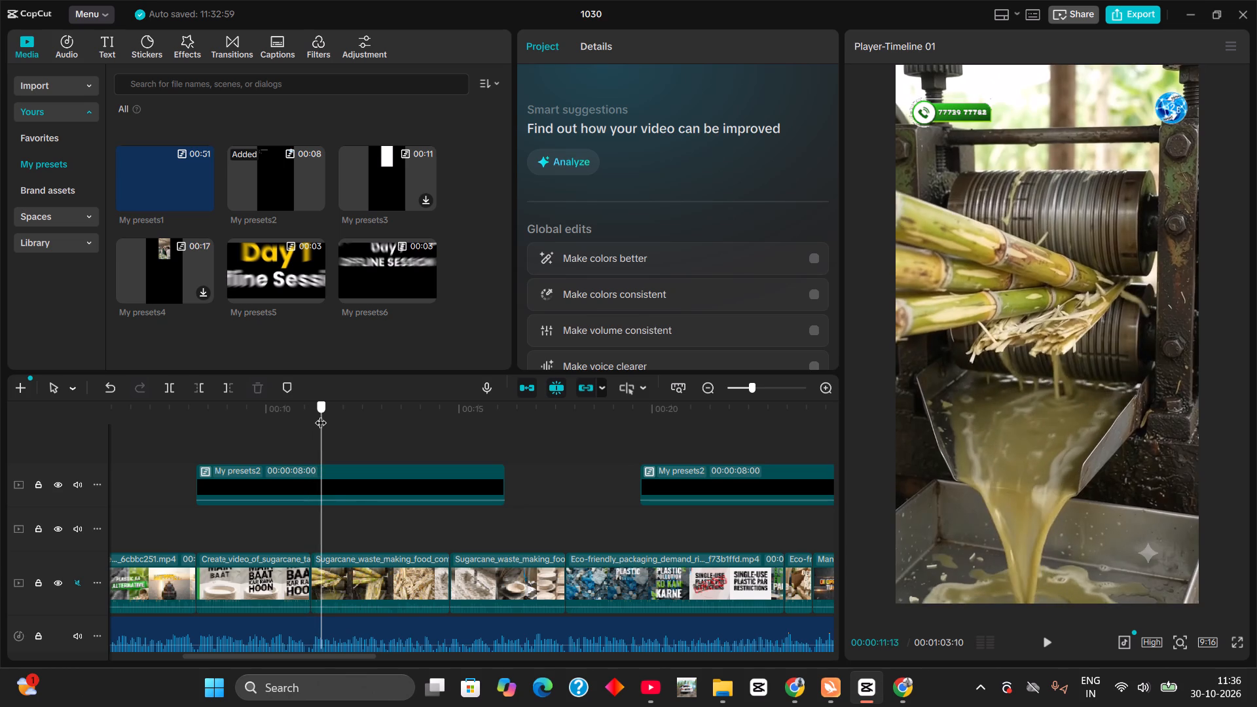
Review the two sugarcane waste clips on the main track from about 00:00:11 to 00:00:15:29.
{"action": "left_click_drag", "start_coordinate": [321, 414], "coordinate": [407, 431]}
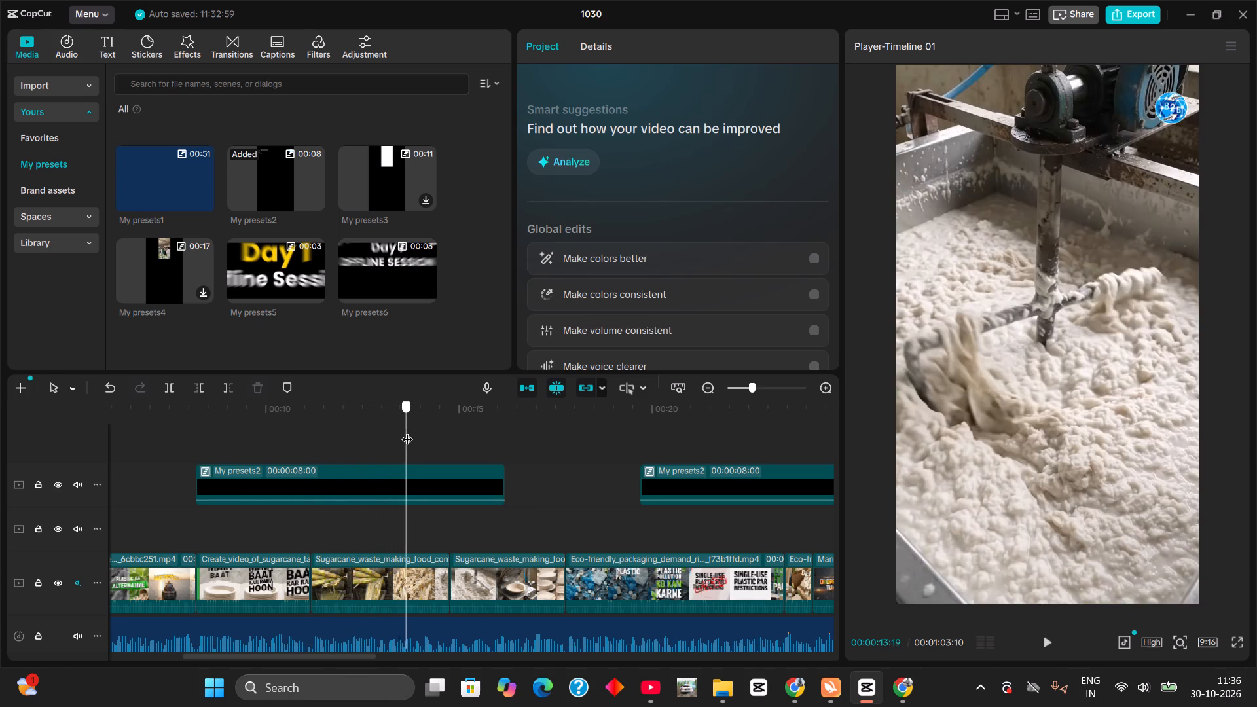
{"action": "left_click_drag", "start_coordinate": [407, 431], "coordinate": [454, 438]}
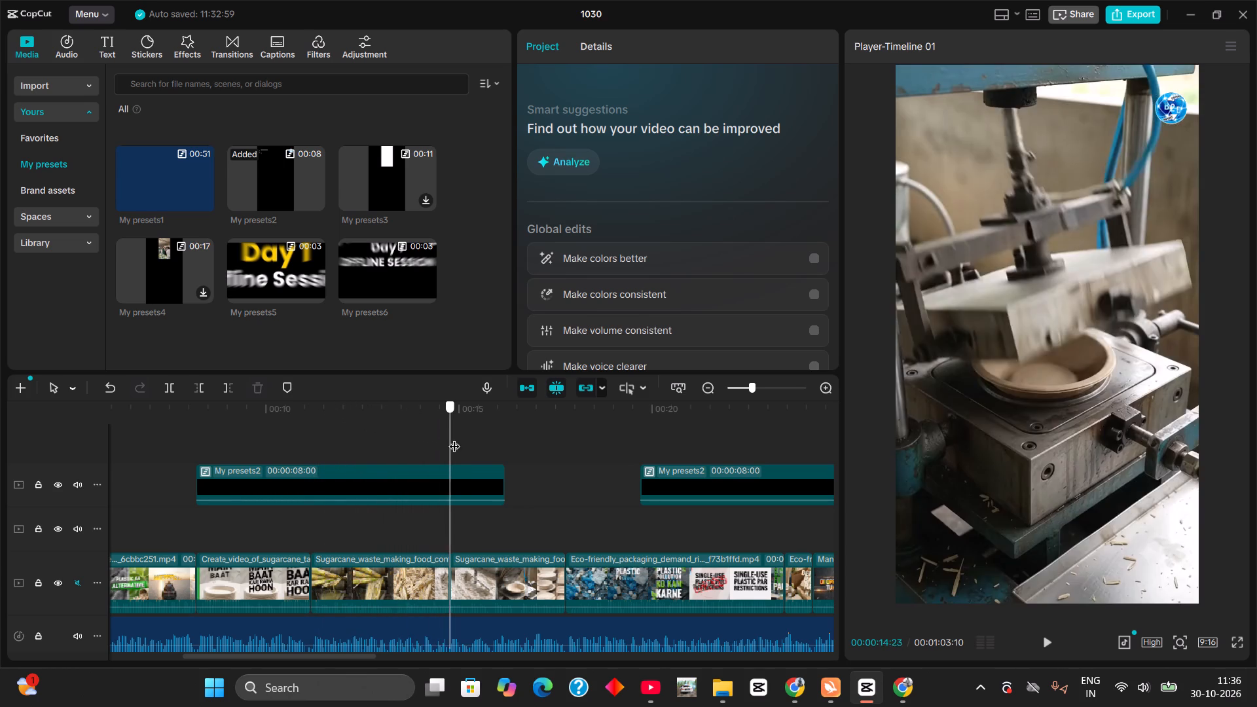
{"action": "left_click_drag", "start_coordinate": [454, 438], "coordinate": [496, 443]}
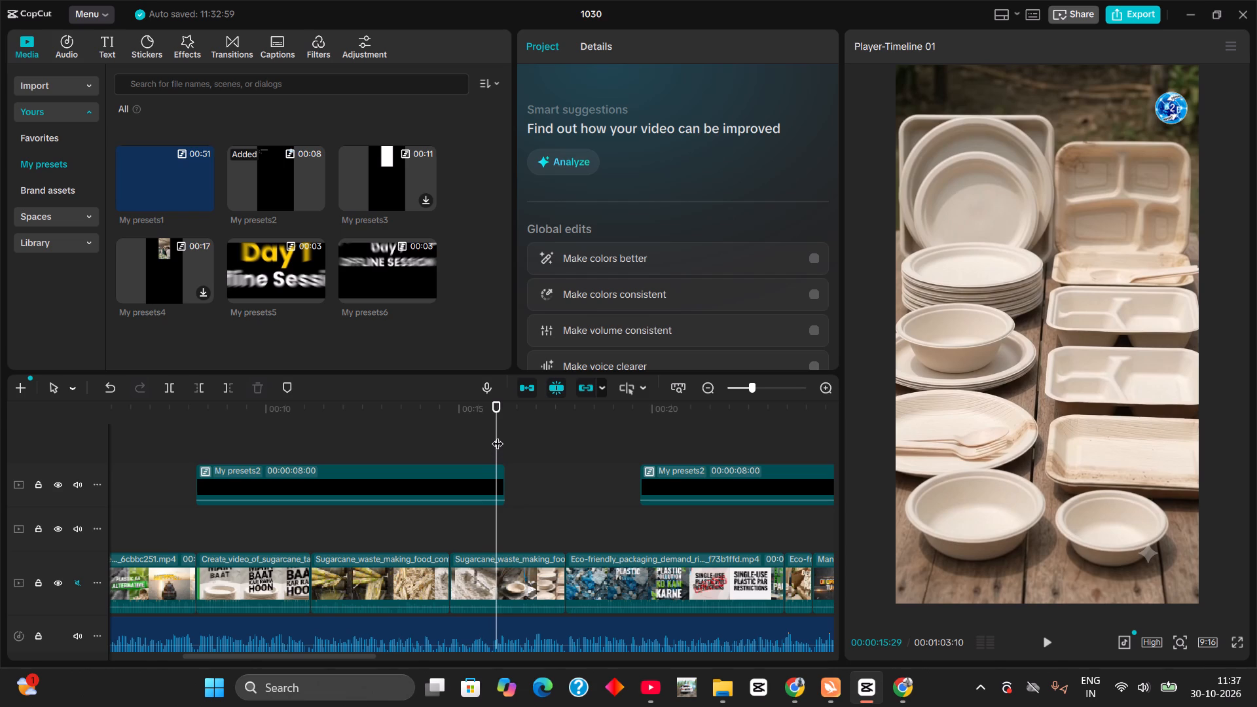
Set the computer's sound volume to about 70 percent.
{"action": "left_click", "coordinate": [1147, 689]}
{"action": "left_click", "coordinate": [1129, 592]}
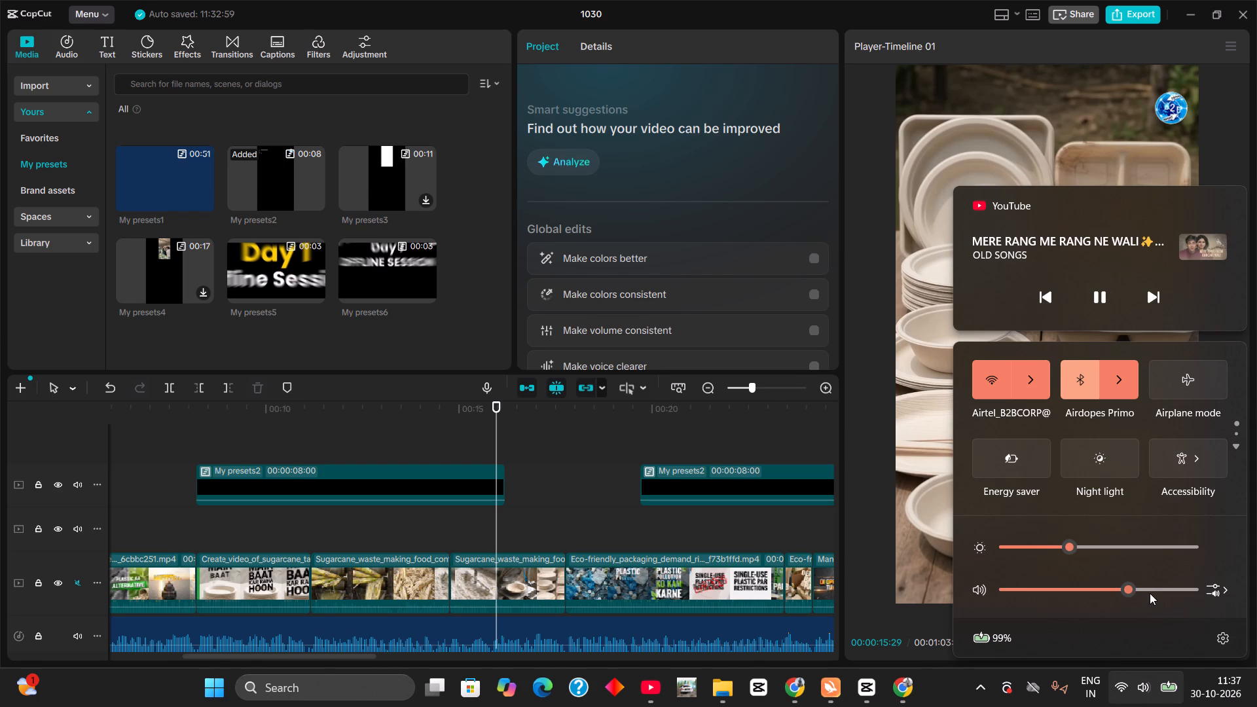